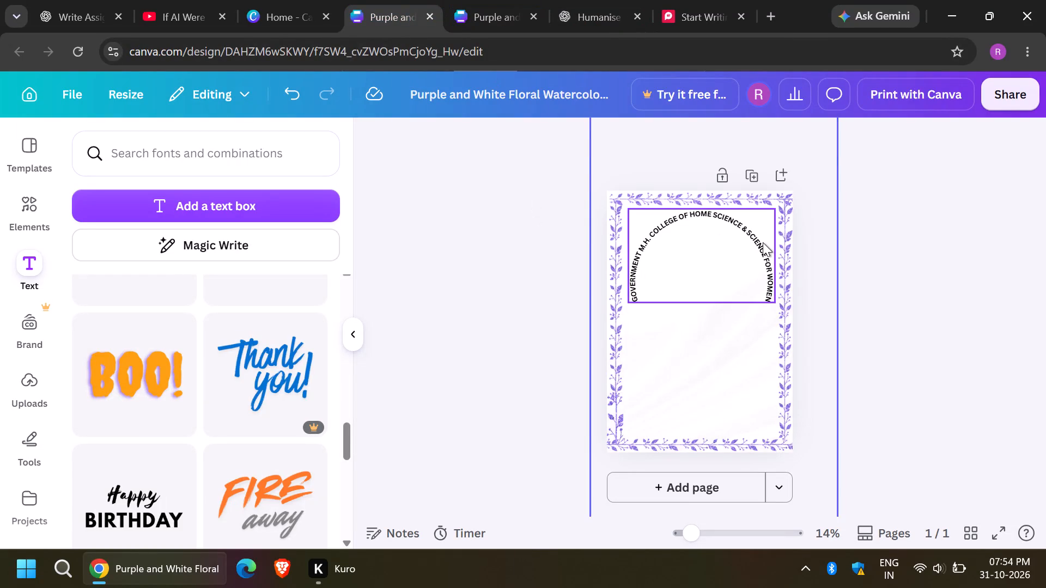
Add a text box, enlarge its text to about size 66.8 and place it just below the arched college name.
click(720, 255)
click(515, 255)
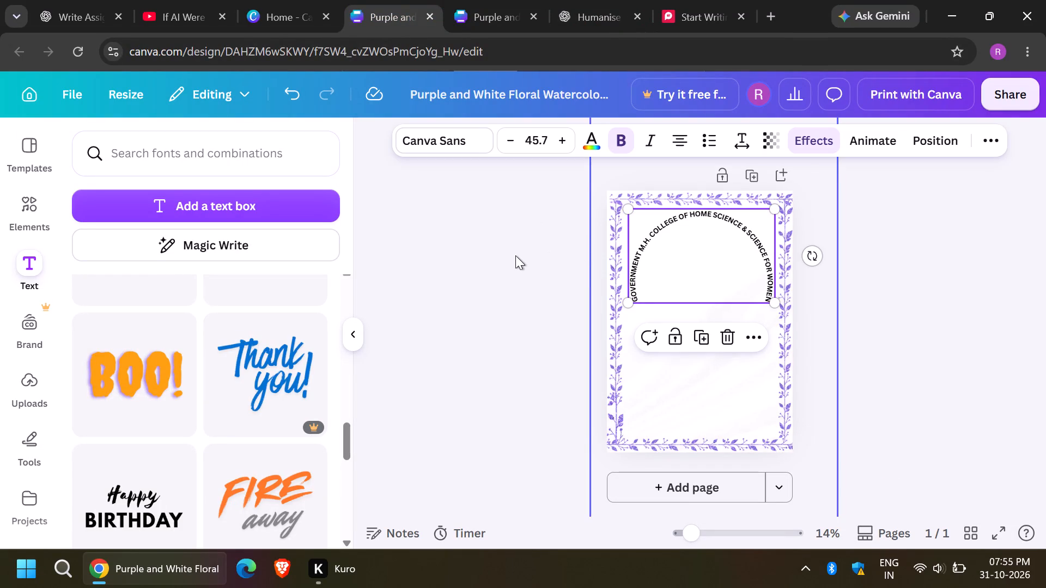
click(279, 204)
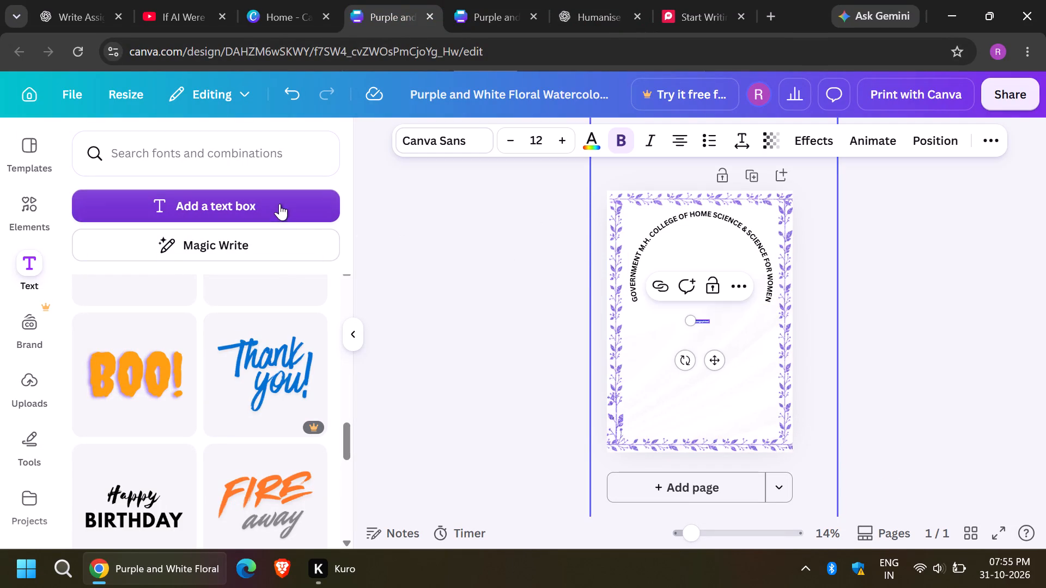
click(690, 323)
click(603, 298)
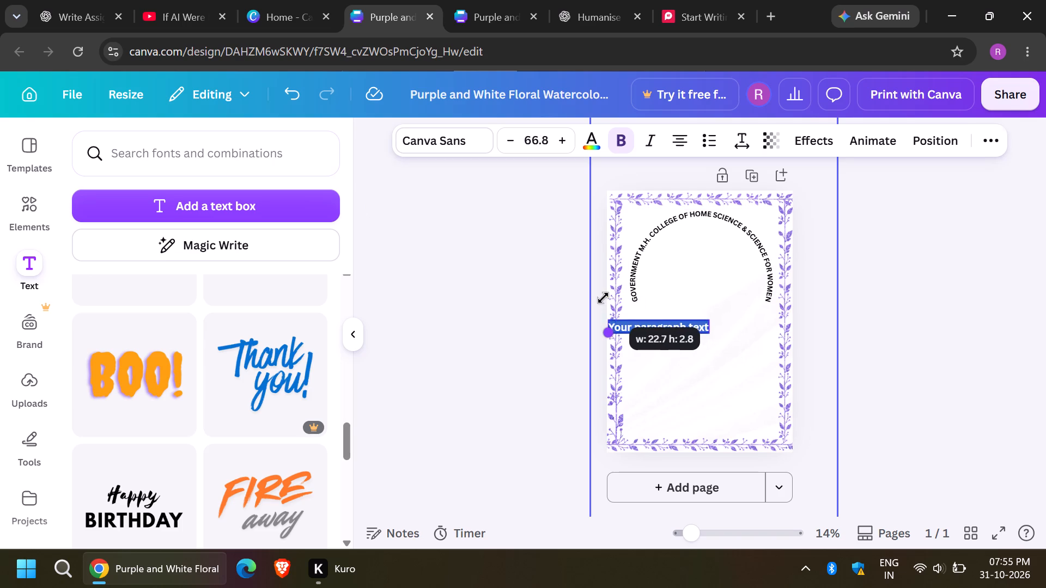
drag(681, 321, 720, 317)
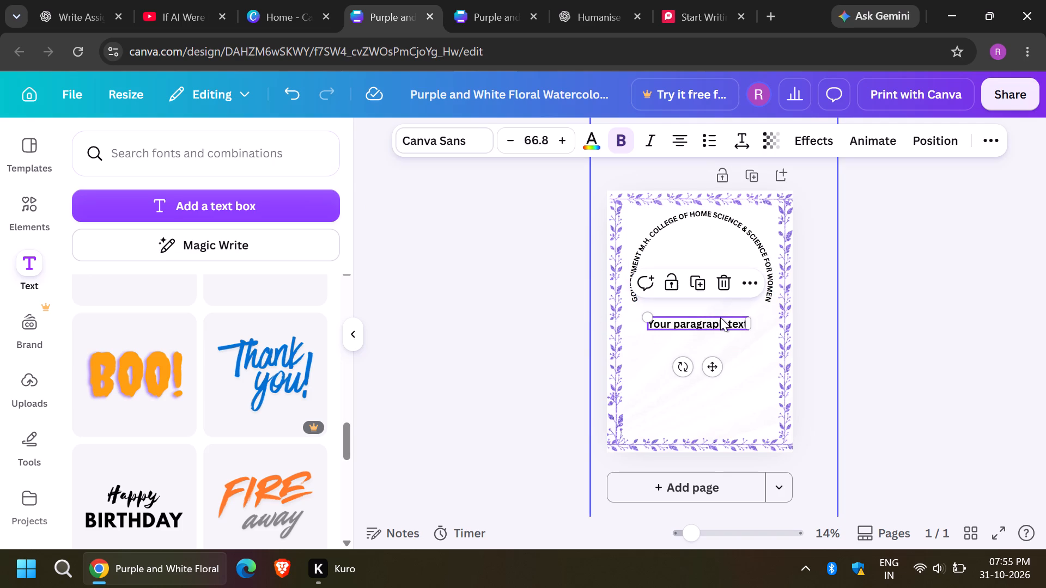
click(738, 324)
Clear the placeholder text from the text box and enlarge the empty box to about font size 126.
key(BackSpace)
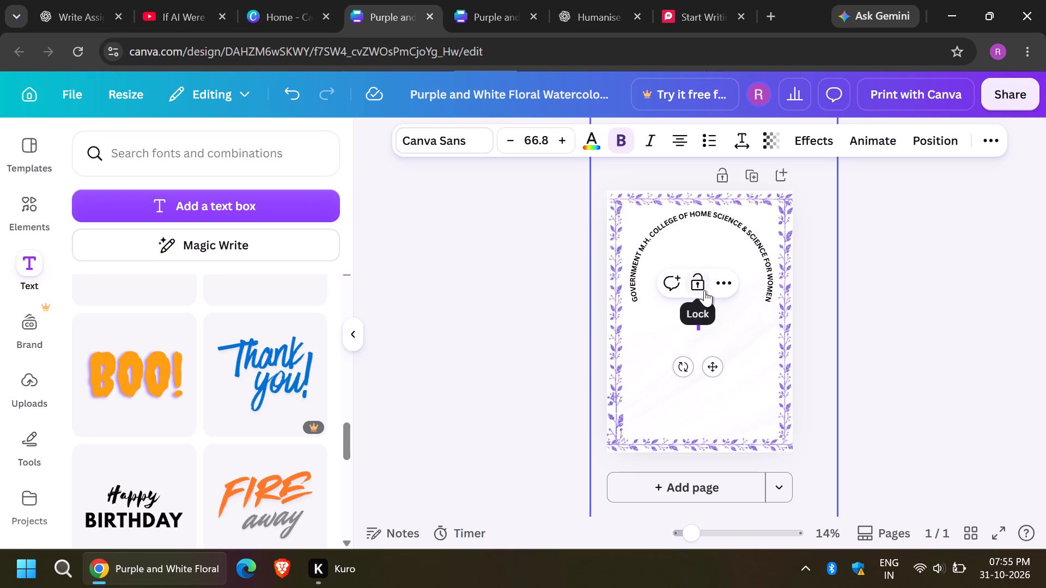
drag(696, 320, 685, 315)
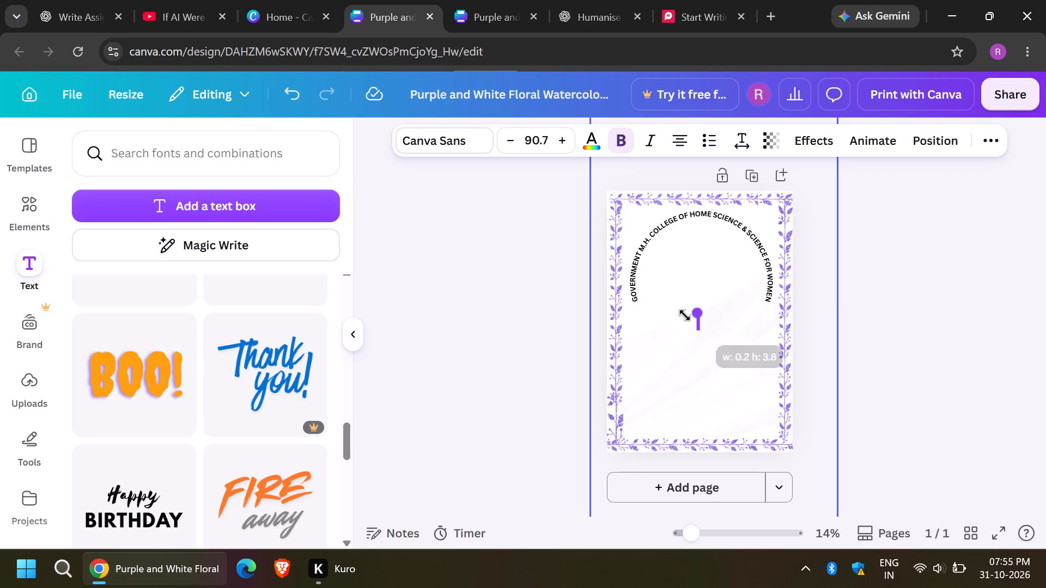
drag(685, 315, 698, 312)
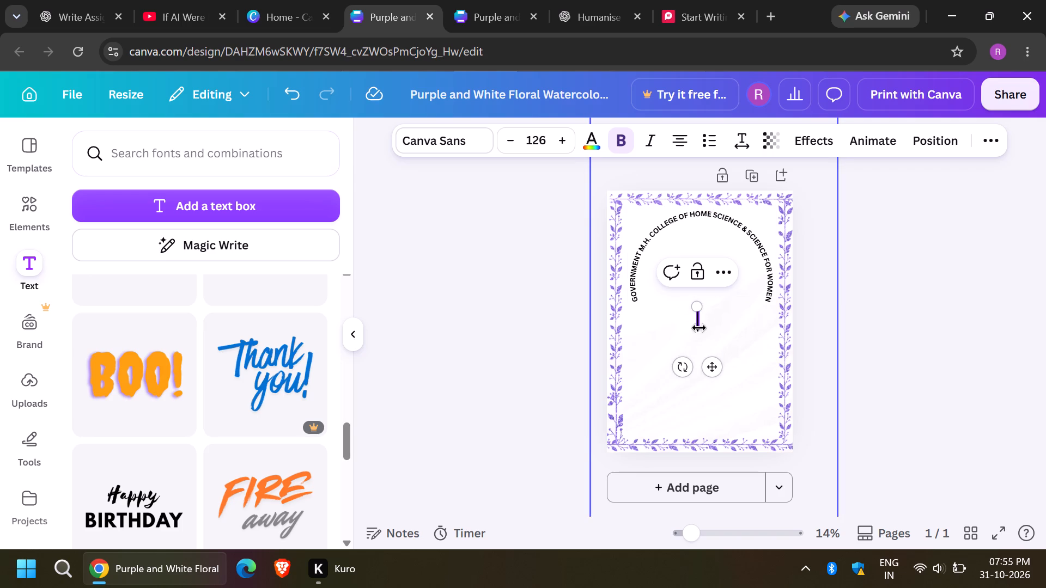
click(699, 323)
Enter "AUTONOMOUS JABALPUR [M.P.]" in capitals in the text box below the arched college name.
key(a)
key(BackSpace)
key(a)
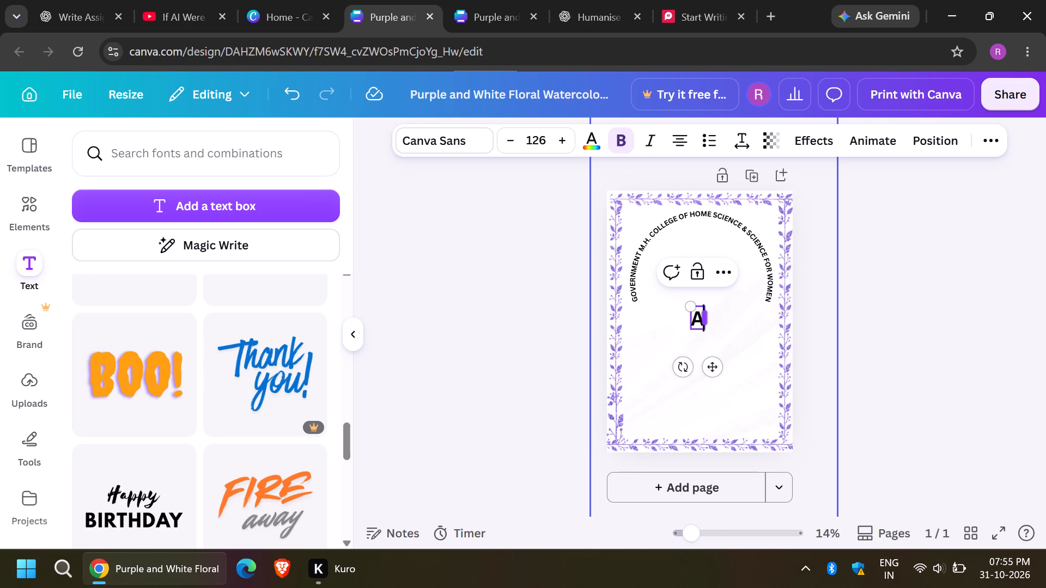
text(UT)
key(o)
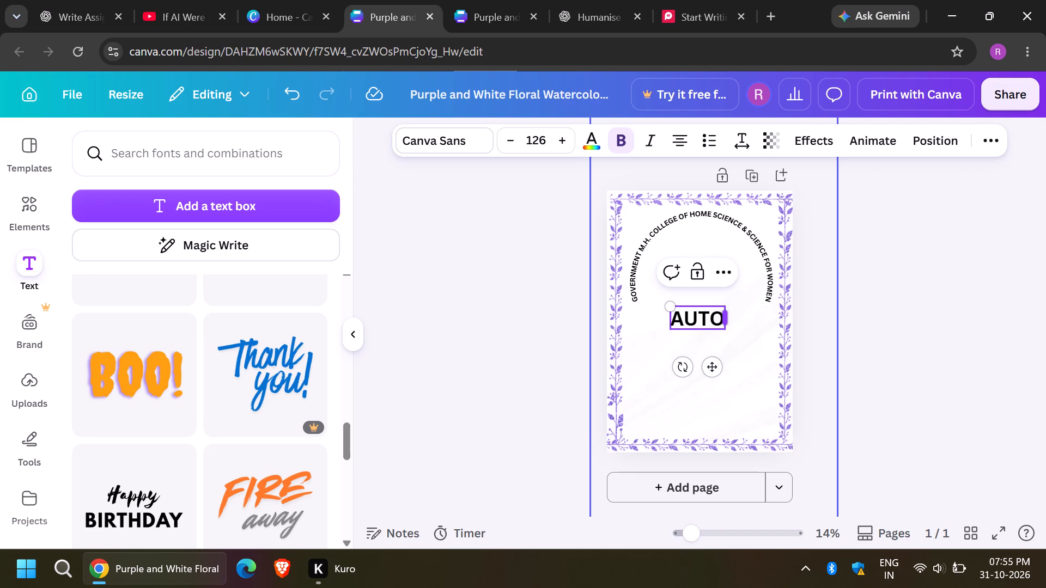
text(NO)
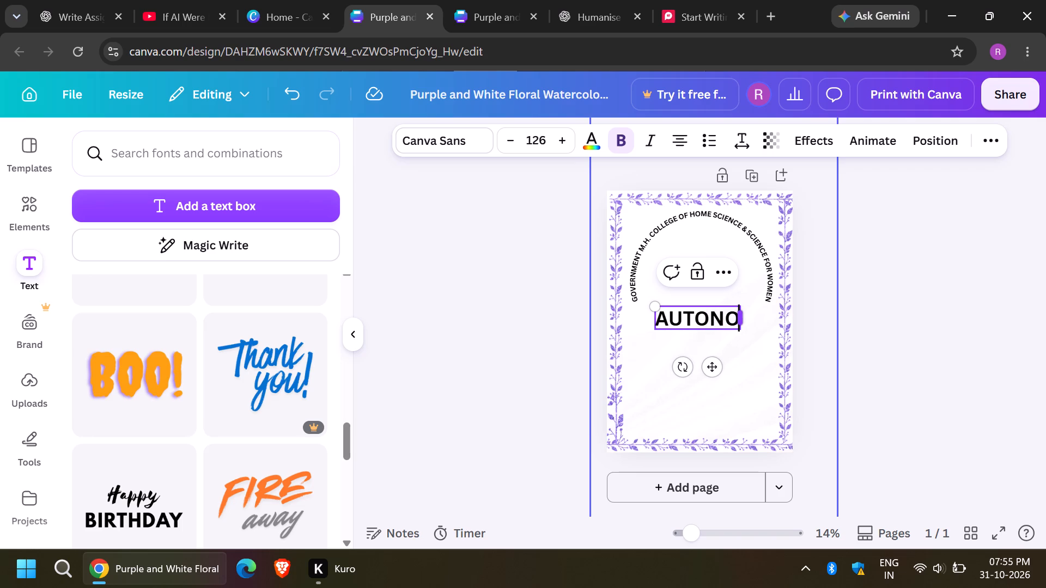
text(MOUS)
key(space)
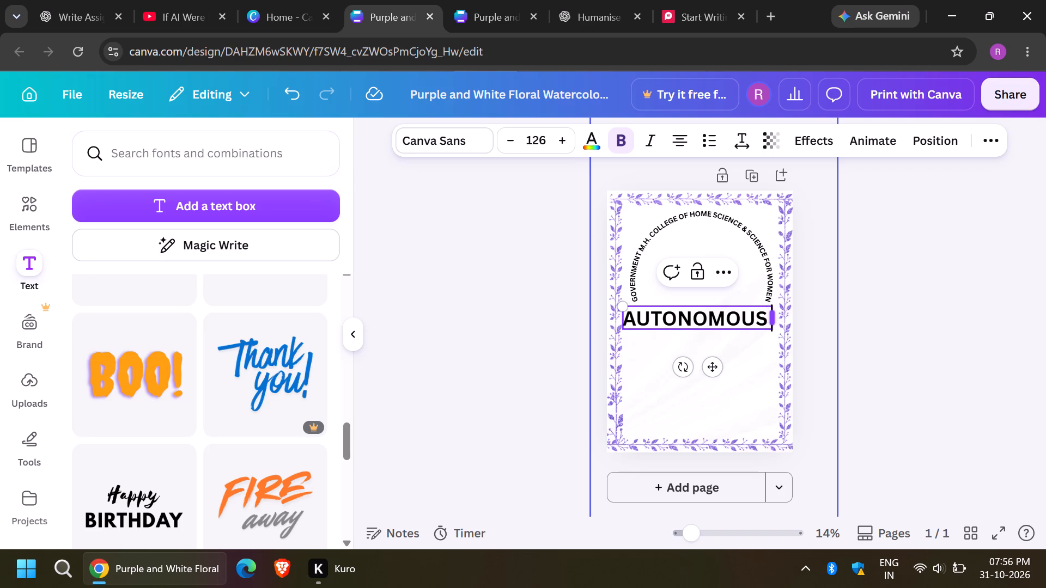
text(JA)
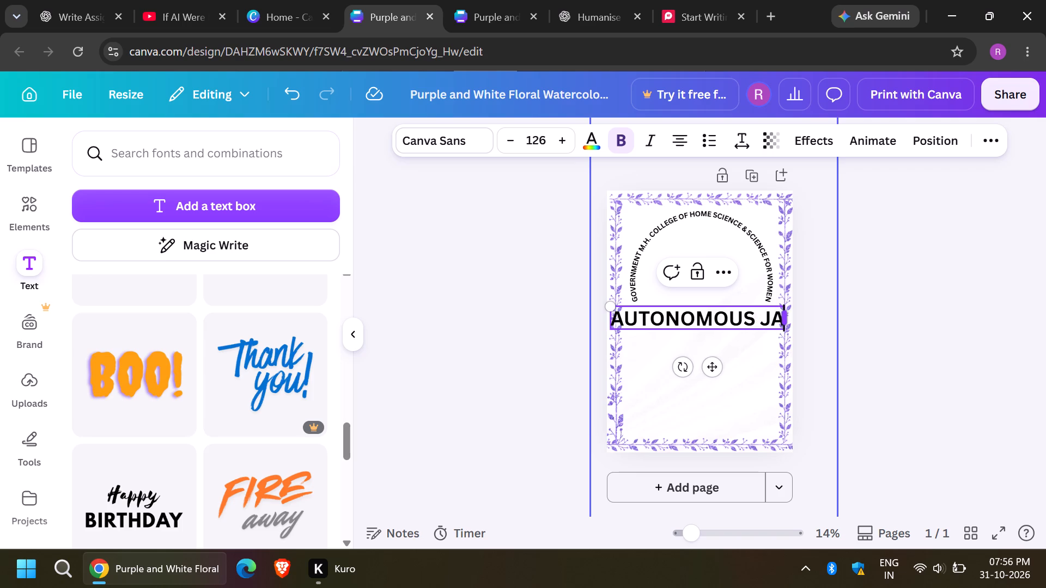
text(BALPU)
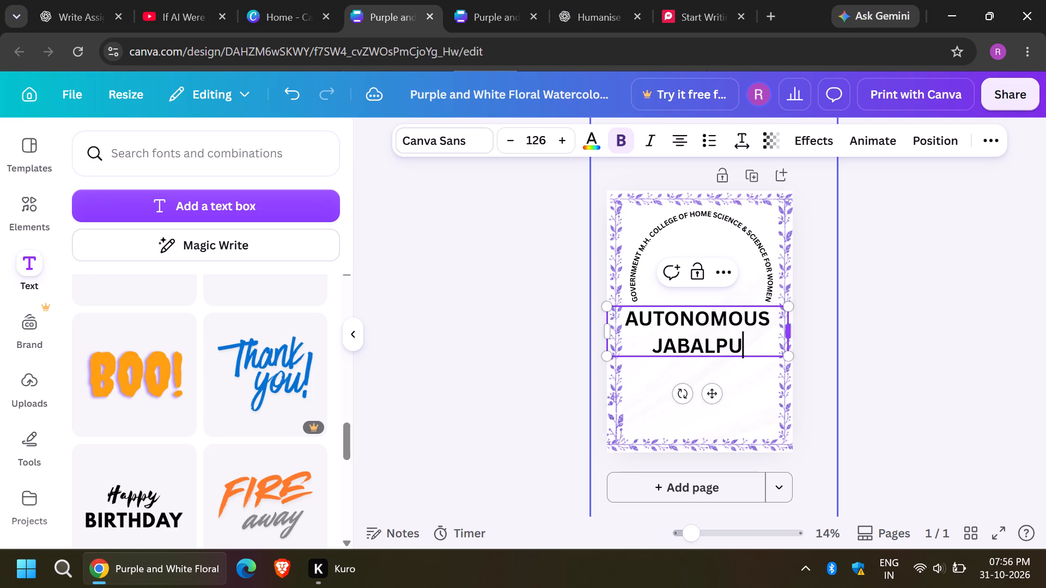
key(r)
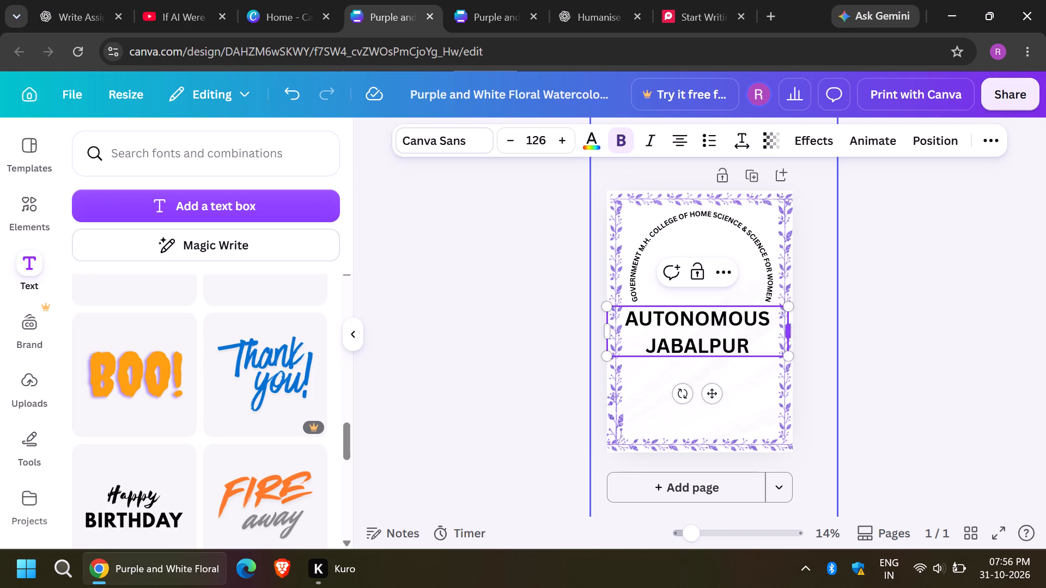
key(space)
text([)
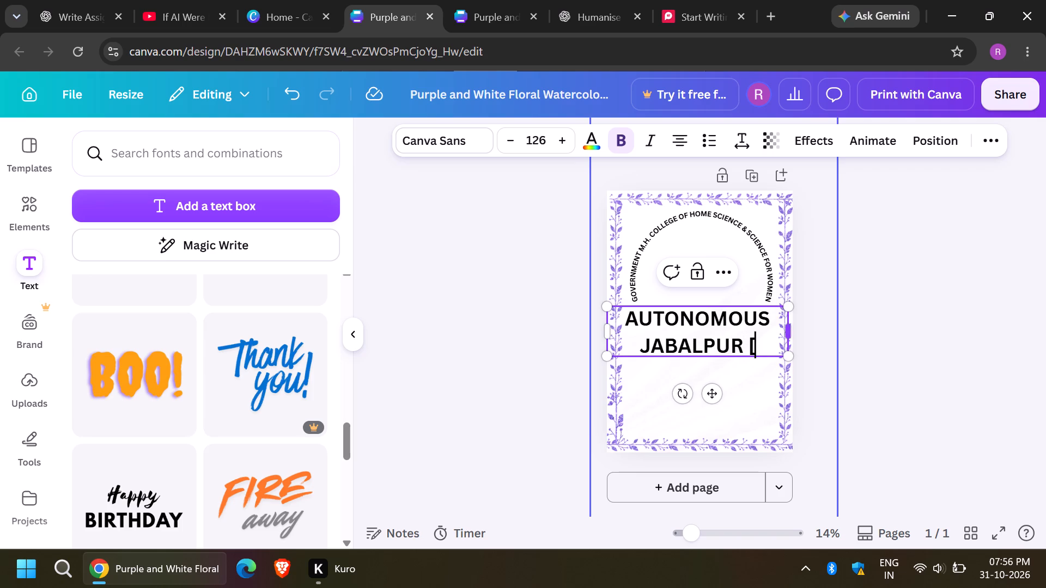
text(M.)
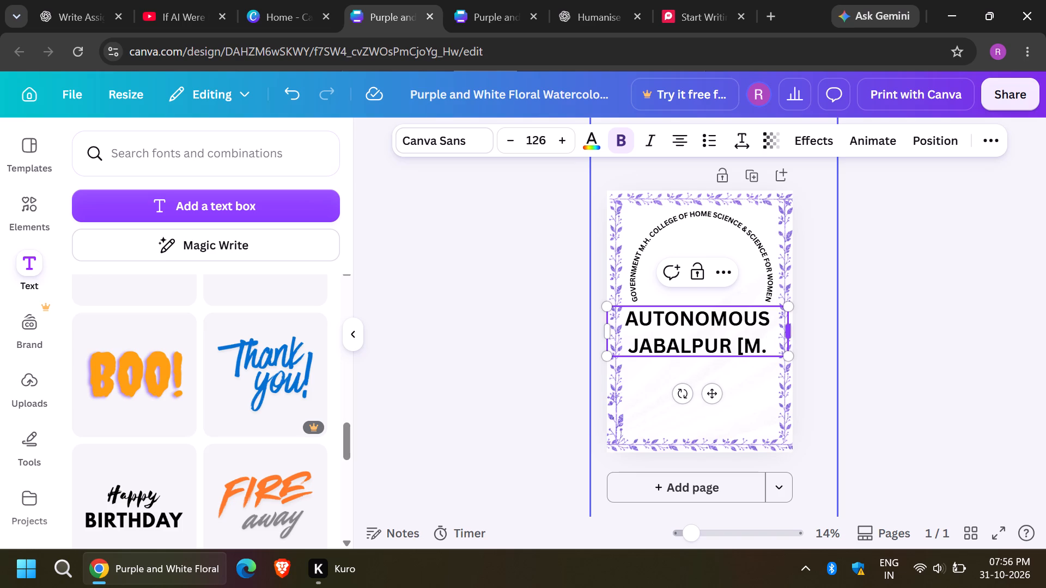
key(p)
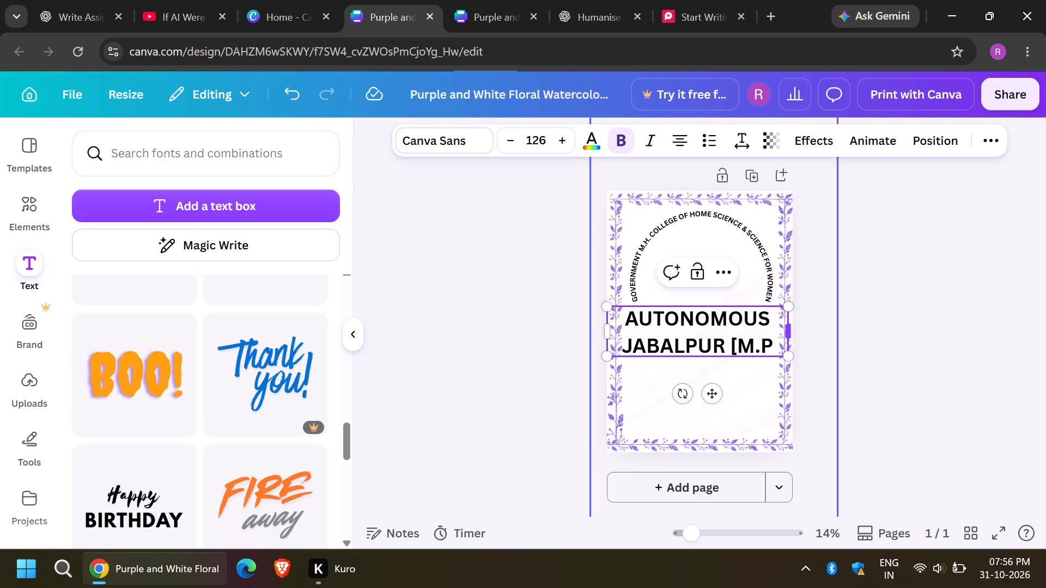
text(.])
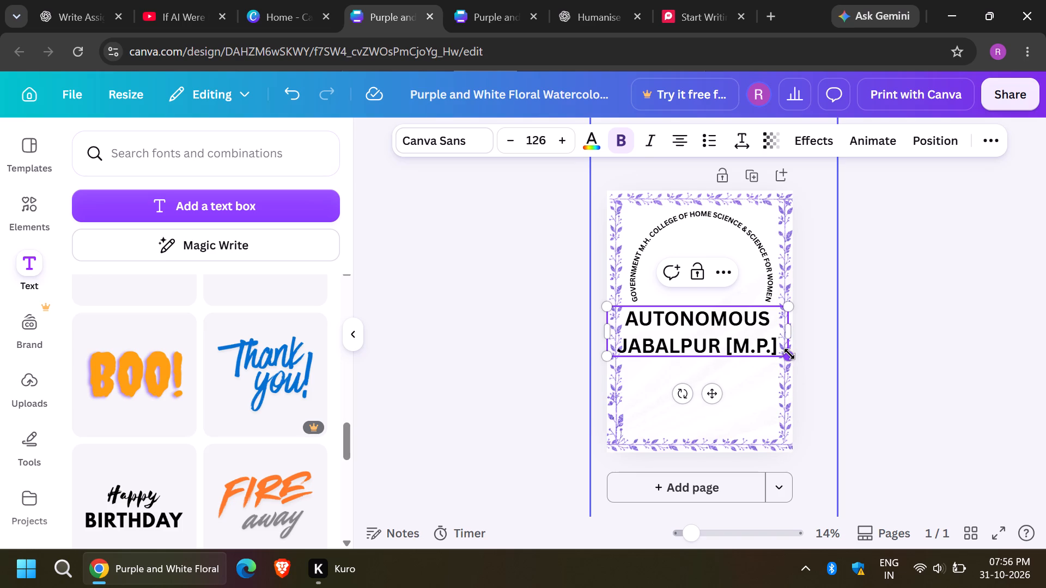
Shrink the AUTONOMOUS JABALPUR [M.P.] text to about size 93.7 and centre it under the arched college name.
drag(789, 354, 746, 332)
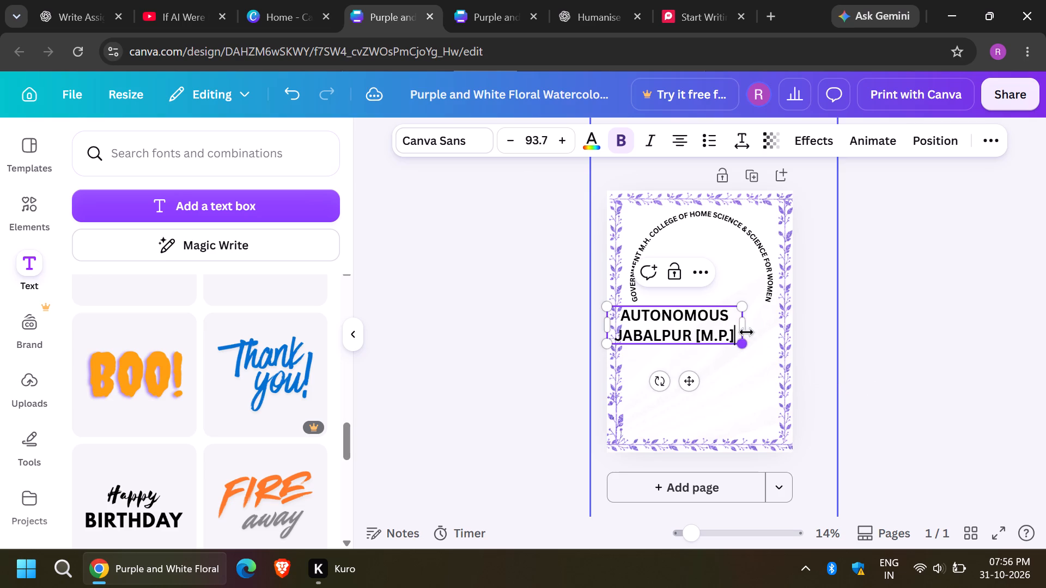
drag(691, 379, 712, 367)
Apply the Curve shape effect to the AUTONOMOUS JABALPUR [M.P.] text and set its curve to 62.
click(810, 134)
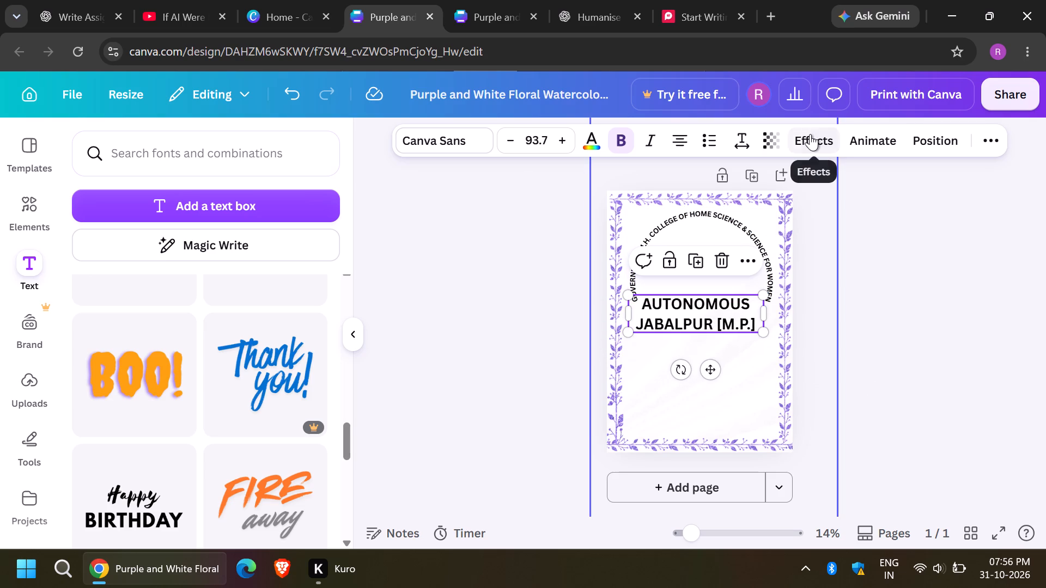
scroll(245, 361, down, 3)
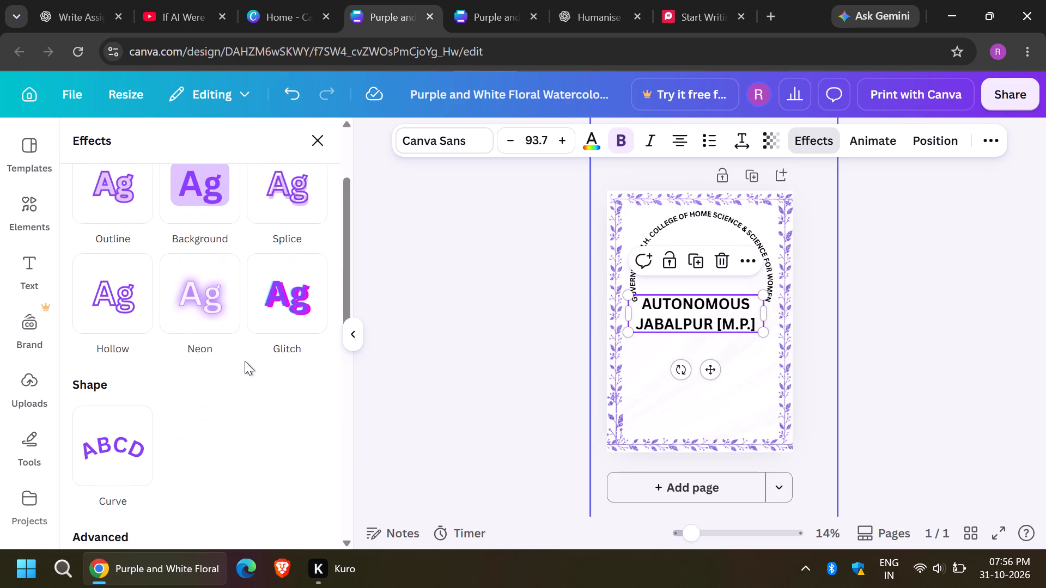
click(106, 457)
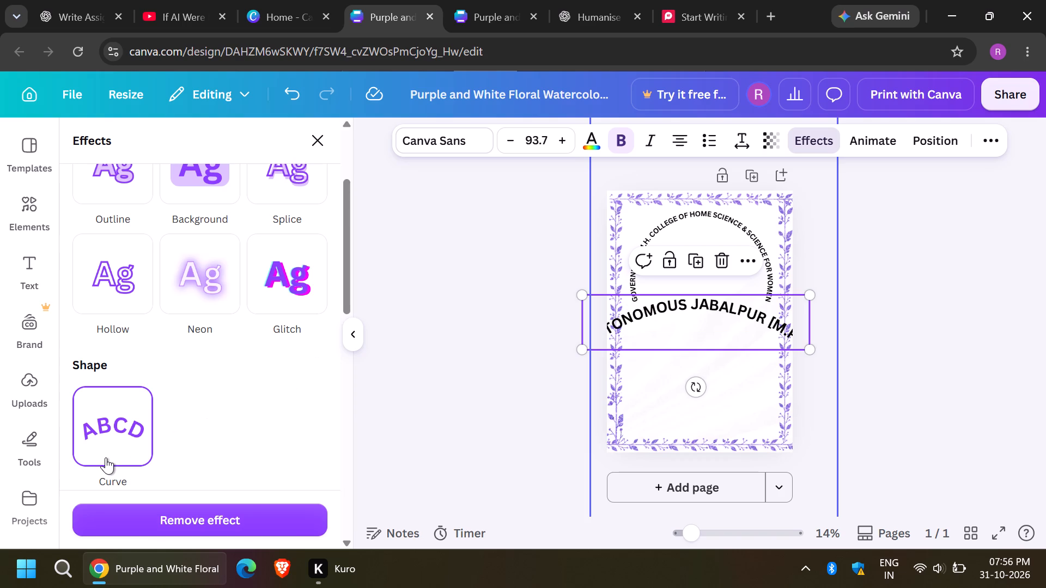
scroll(326, 459, down, 1)
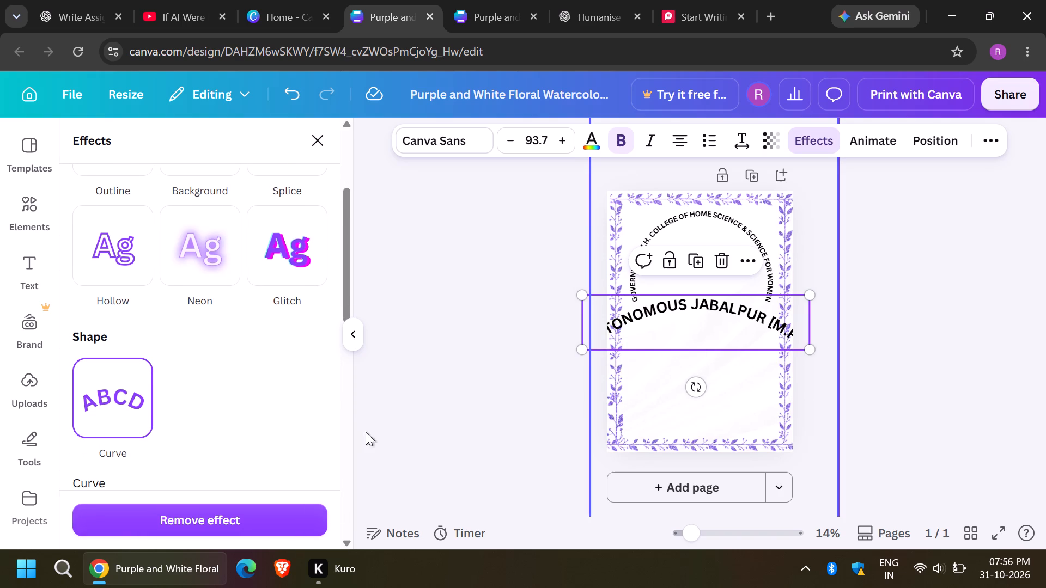
scroll(324, 334, down, 1)
triple_click(307, 411)
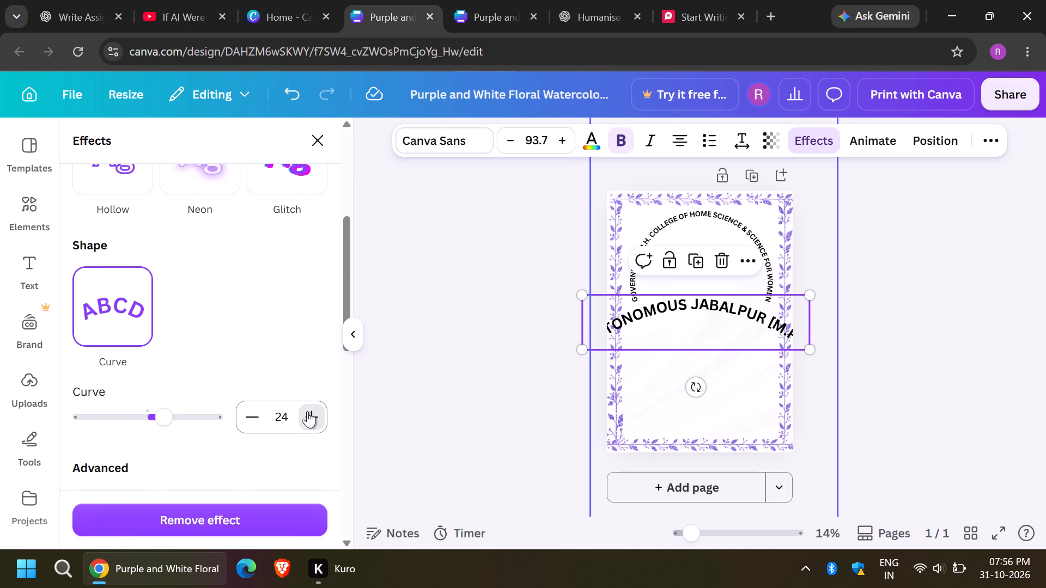
triple_click(307, 411)
triple_click(307, 411)
triple_click(307, 411)
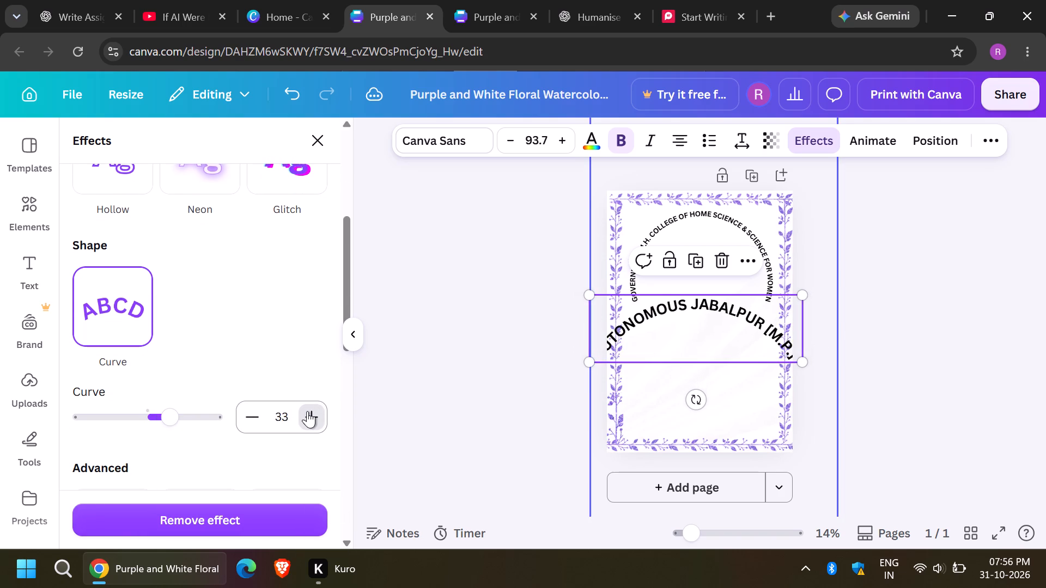
triple_click(307, 411)
triple_click(307, 411)
triple_click(307, 411)
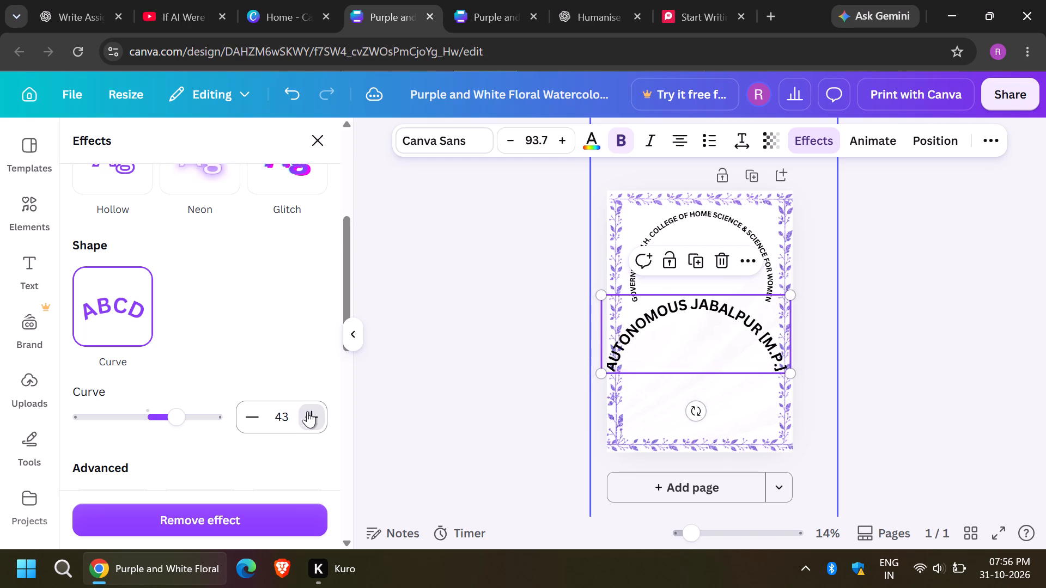
triple_click(307, 411)
triple_click(307, 411)
triple_click(307, 411)
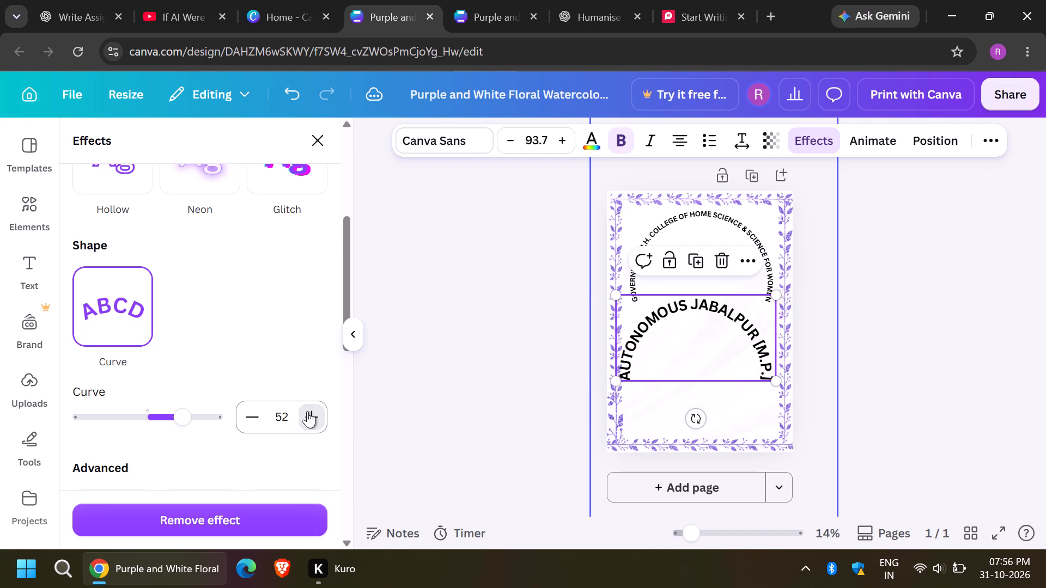
click(307, 411)
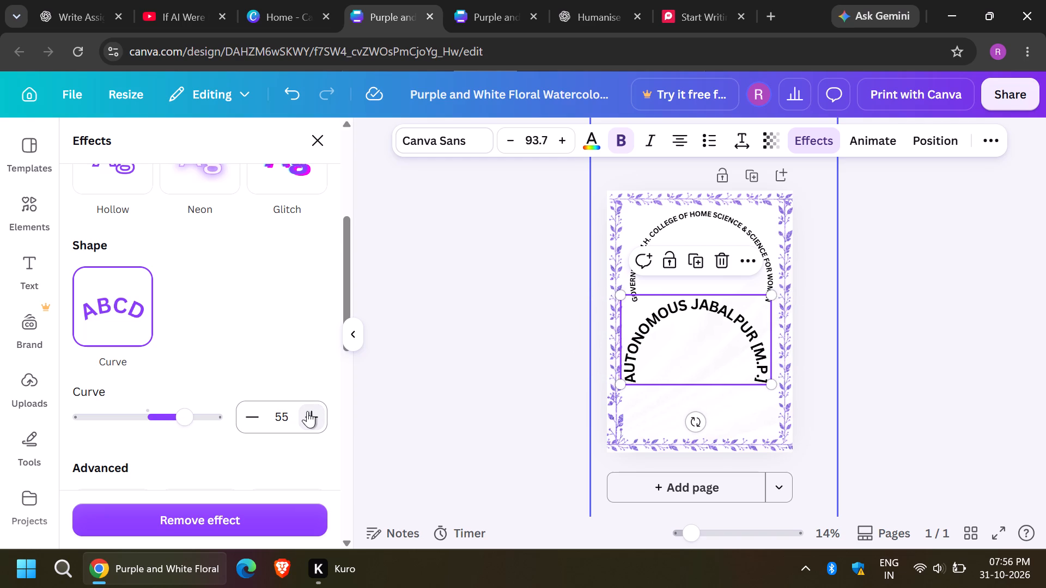
click(307, 411)
click(307, 411)
click(307, 411)
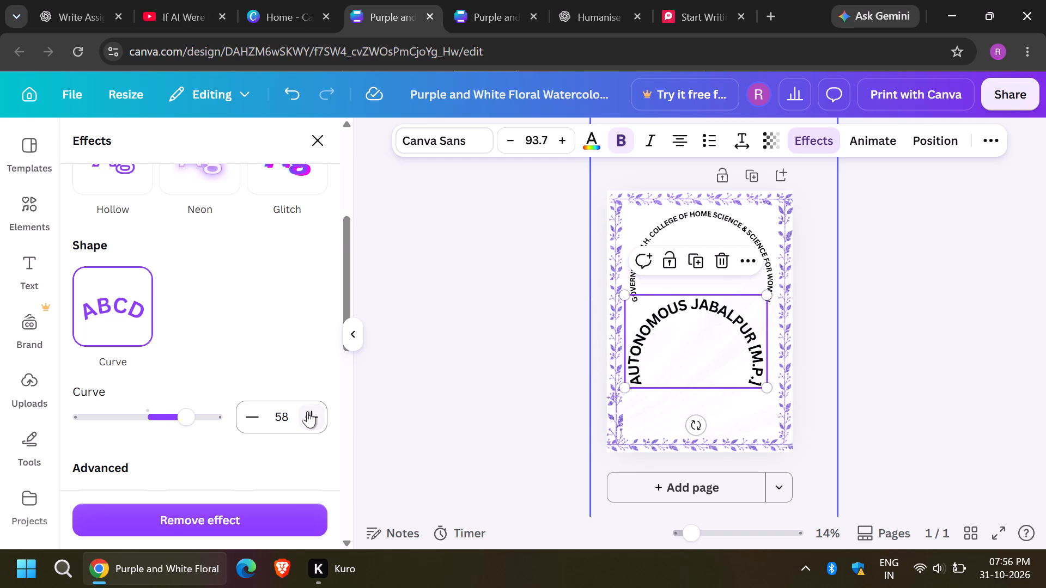
click(307, 411)
scroll(322, 411, down, 1)
scroll(470, 409, left, 1)
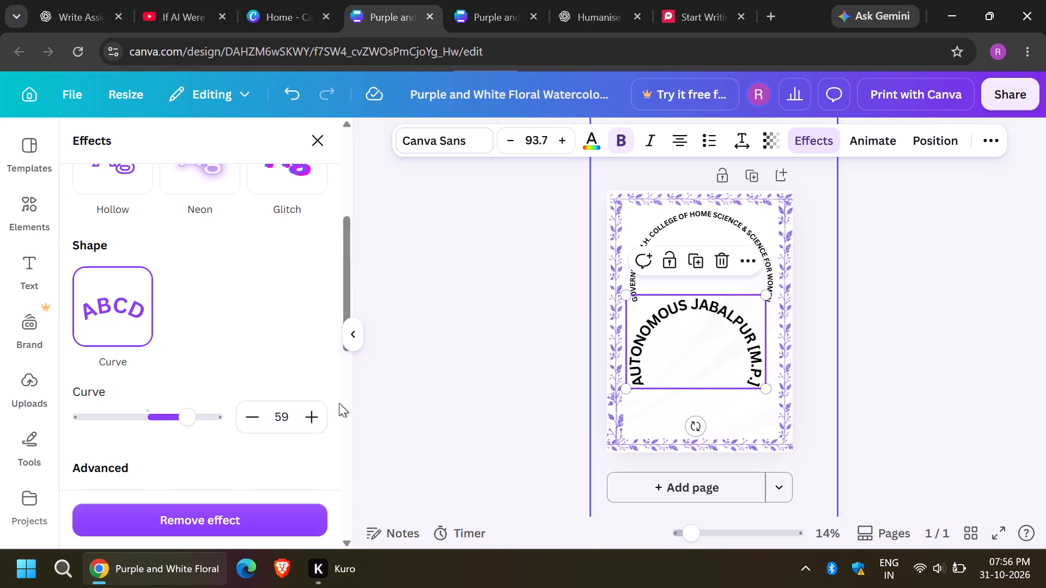
scroll(339, 403, left, 1)
click(318, 421)
triple_click(318, 421)
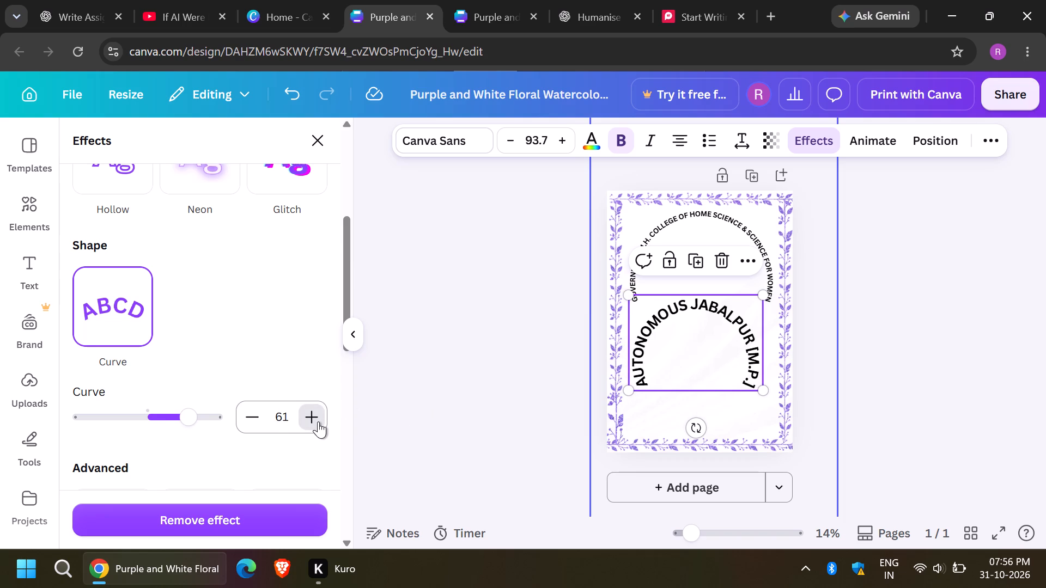
scroll(295, 427, left, 1)
click(252, 425)
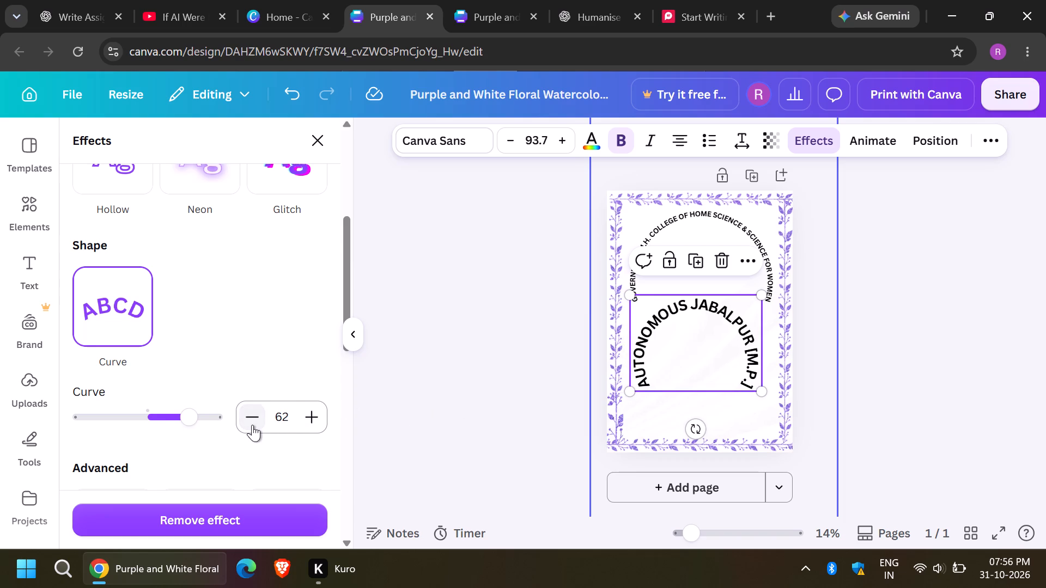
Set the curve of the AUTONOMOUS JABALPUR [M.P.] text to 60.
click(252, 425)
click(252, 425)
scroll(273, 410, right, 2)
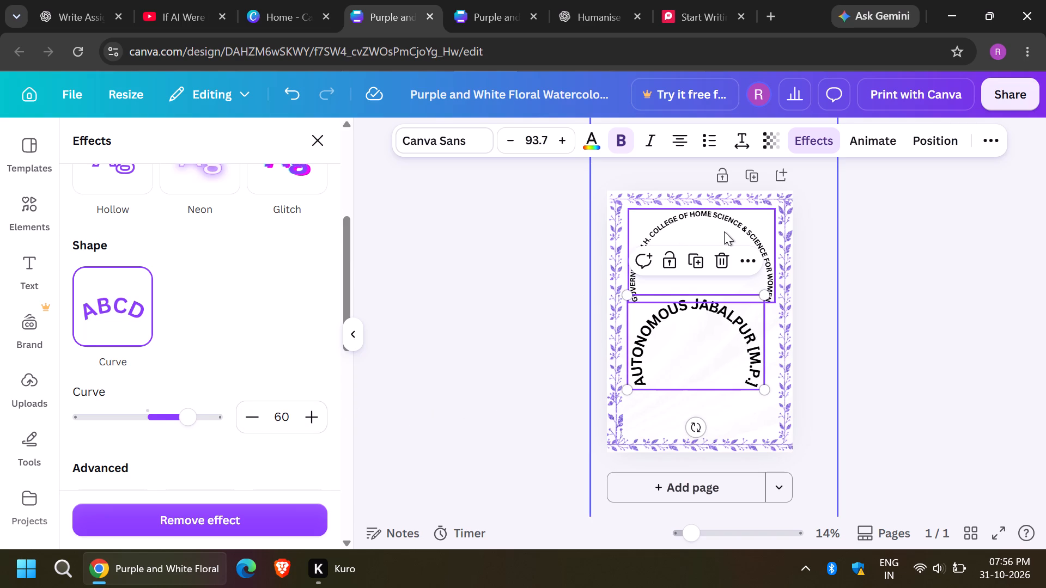
Set the arched college name's curve to 30 and its font size to 51.7.
click(724, 231)
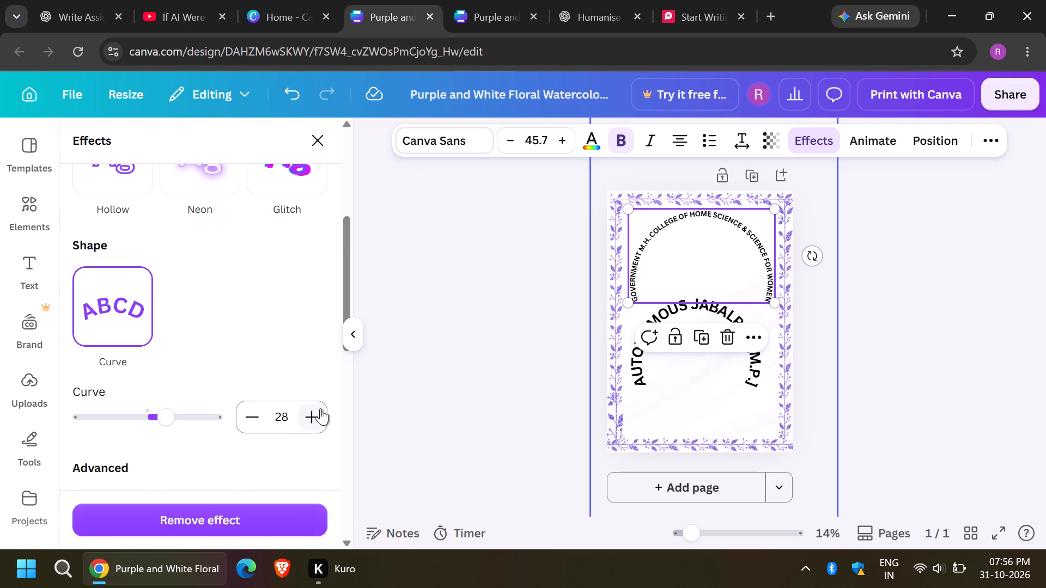
click(320, 408)
click(320, 408)
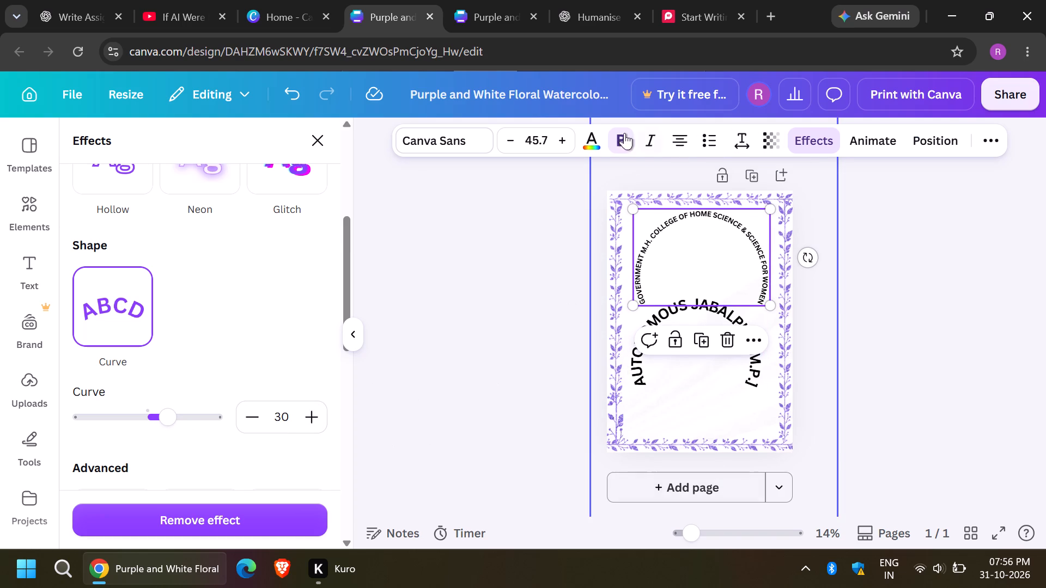
double_click(561, 144)
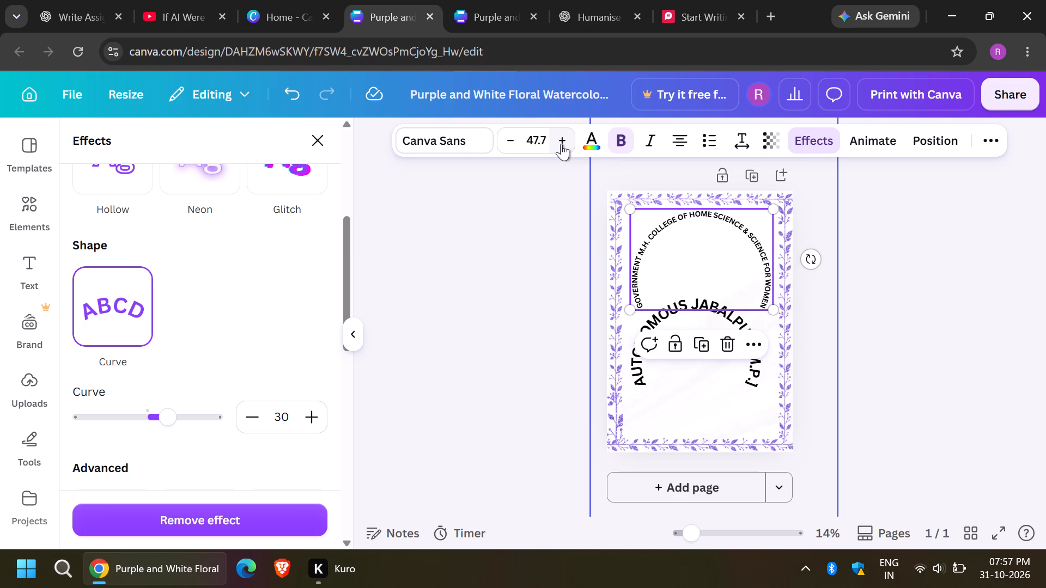
click(561, 144)
click(561, 144)
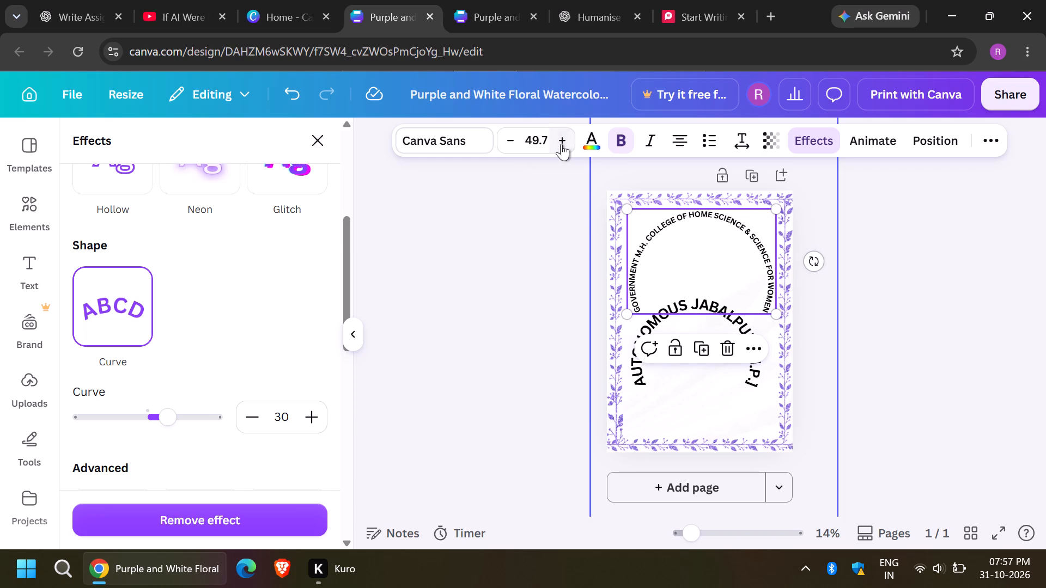
click(561, 144)
click(561, 144)
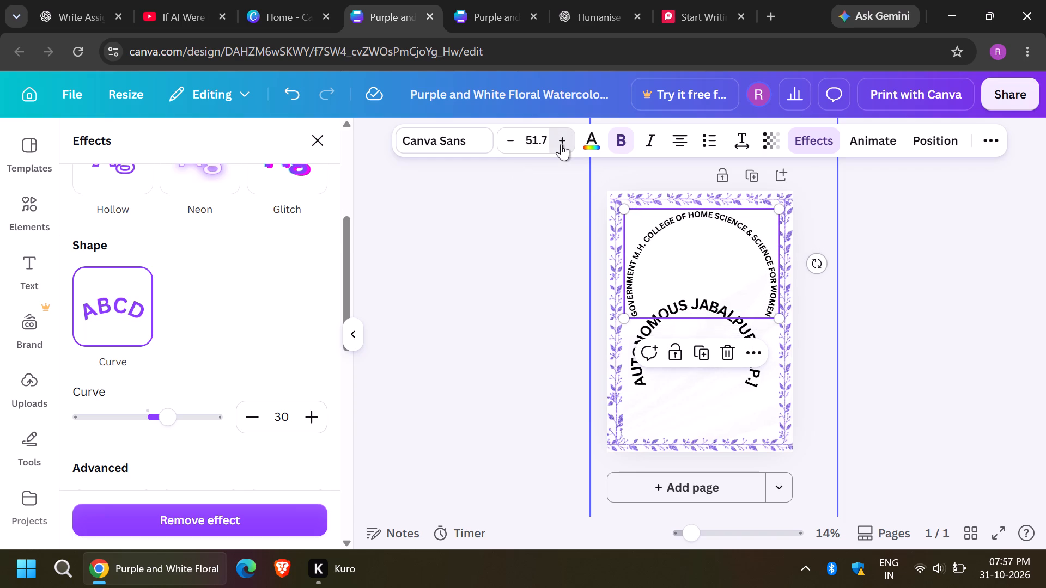
click(872, 289)
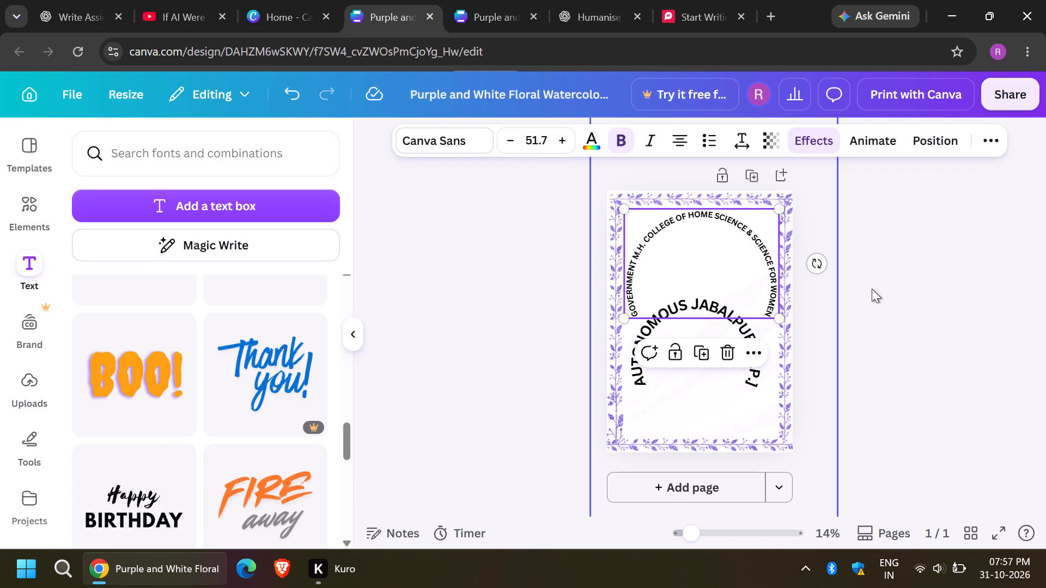
Shrink the AUTONOMOUS JABALPUR [M.P.] text to size 79.7 and nest it centred inside the college name arch.
click(739, 383)
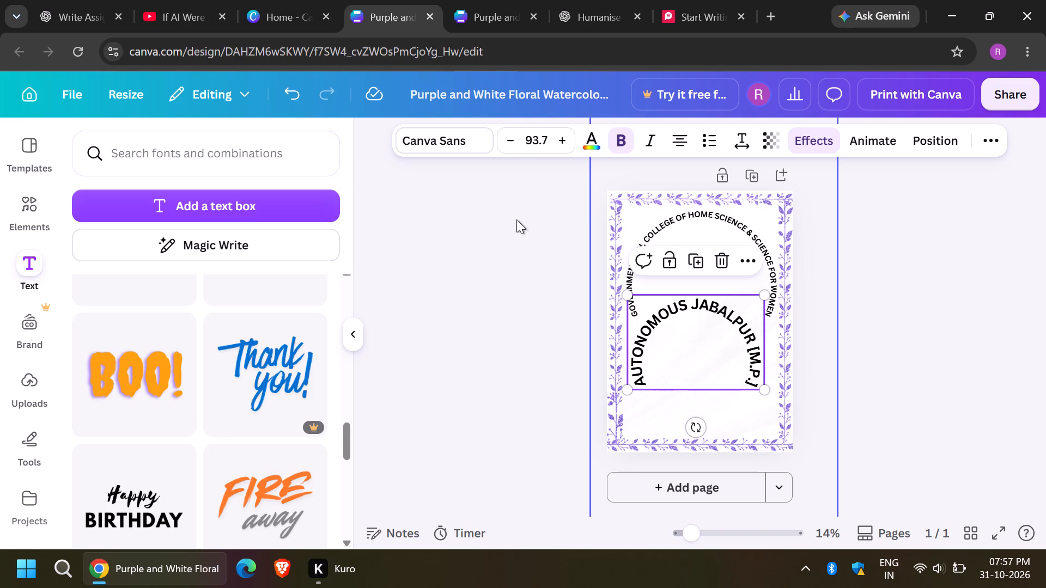
triple_click(515, 131)
triple_click(515, 131)
triple_click(515, 131)
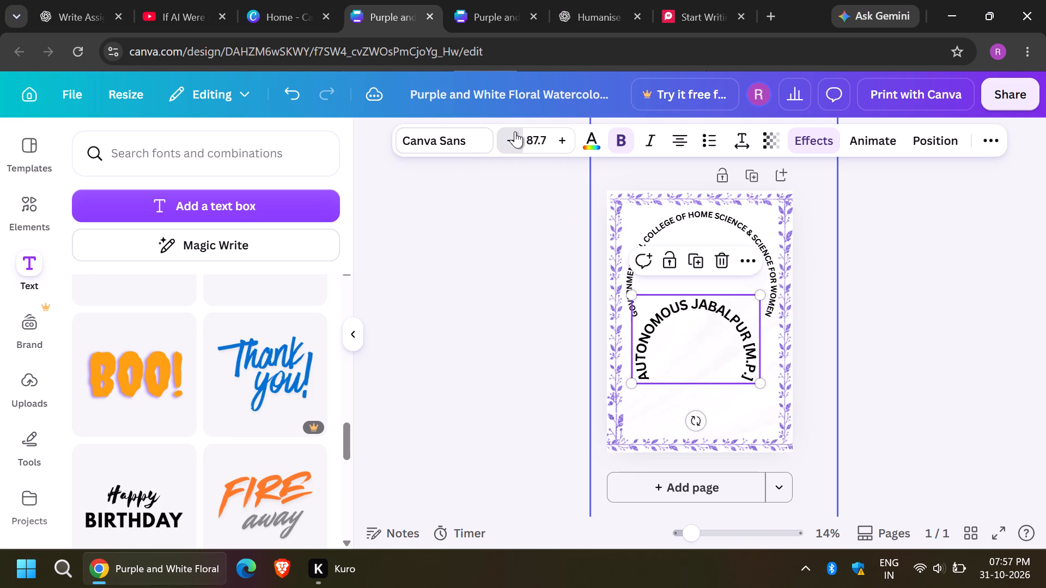
triple_click(515, 131)
double_click(515, 131)
drag(515, 131, 744, 323)
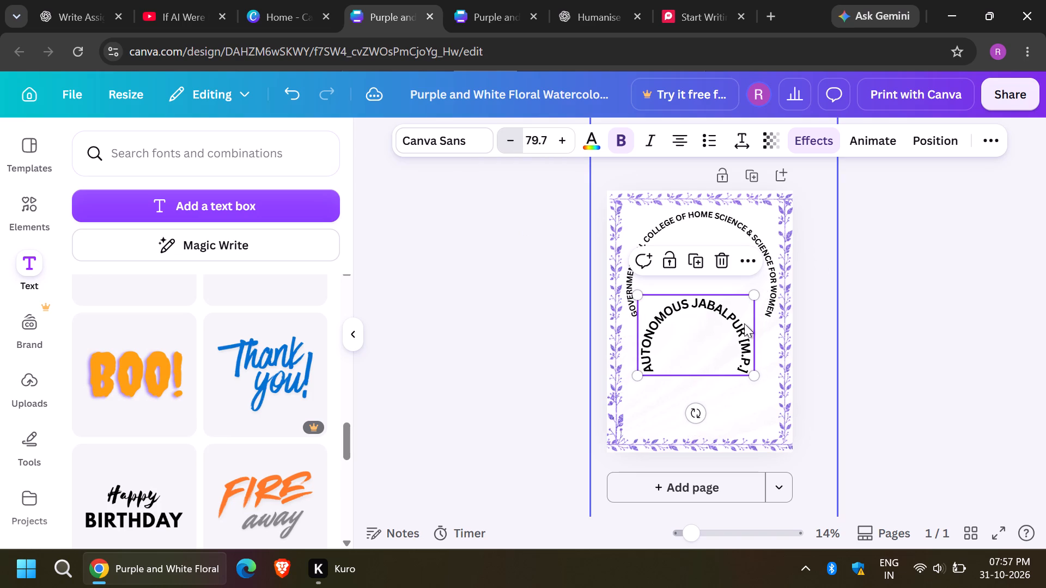
drag(744, 323, 746, 324)
drag(701, 333, 697, 280)
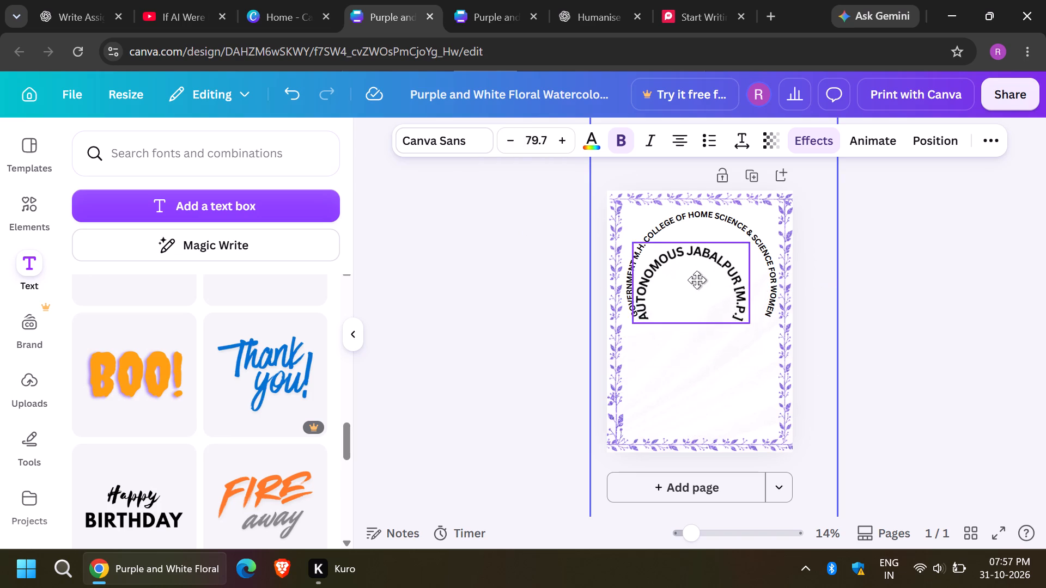
drag(697, 280, 708, 260)
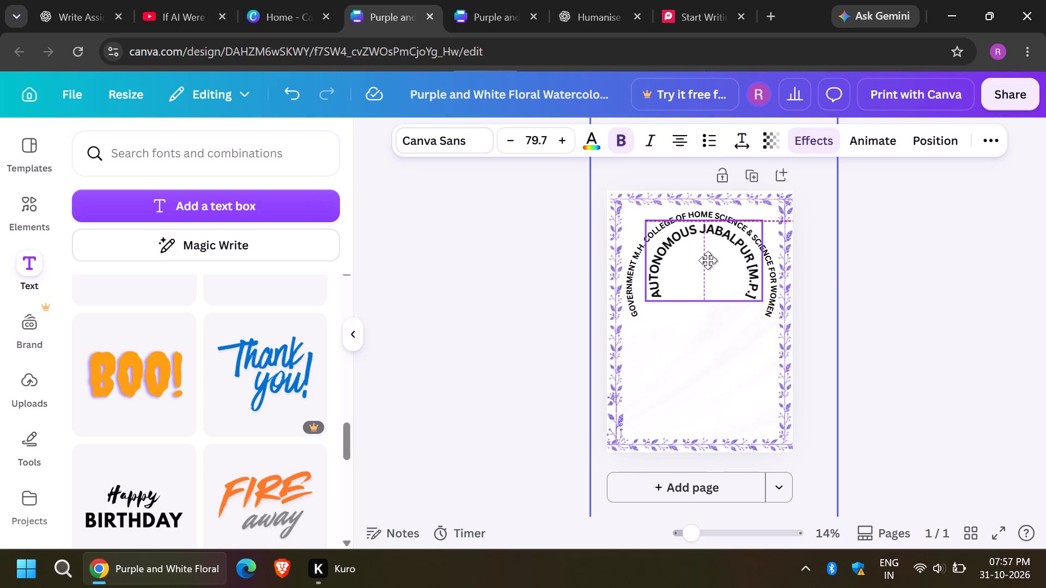
drag(708, 260, 706, 259)
click(920, 303)
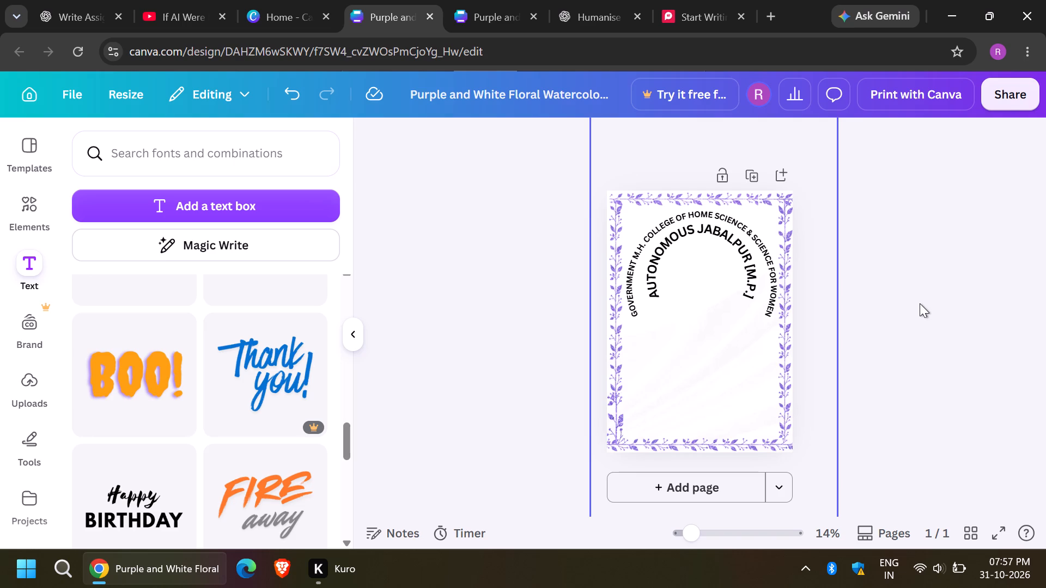
Reduce the font size of the AUTONOMOUS JABALPUR [M.P.] text to 76.7.
click(739, 288)
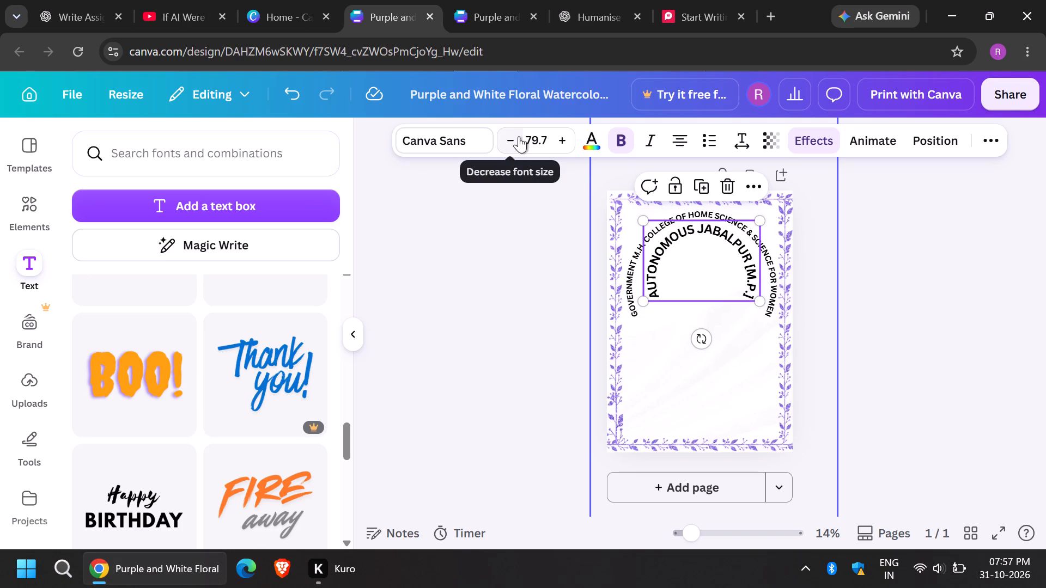
click(519, 136)
click(519, 136)
click(519, 136)
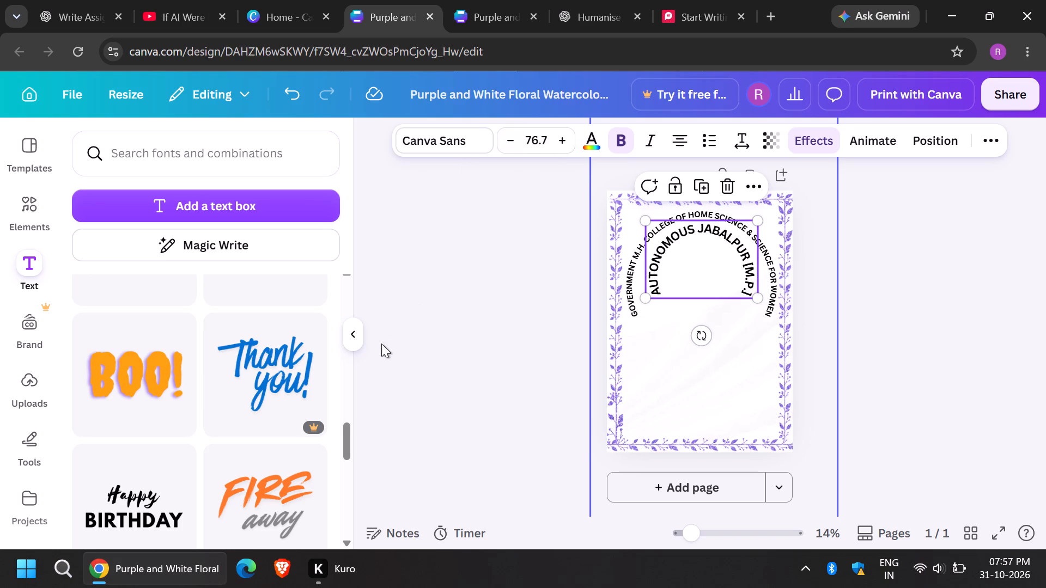
Flatten the AUTONOMOUS JABALPUR [M.P.] arch by setting its curve to 54, then deselect the text.
scroll(276, 349, down, 2)
scroll(278, 334, up, 2)
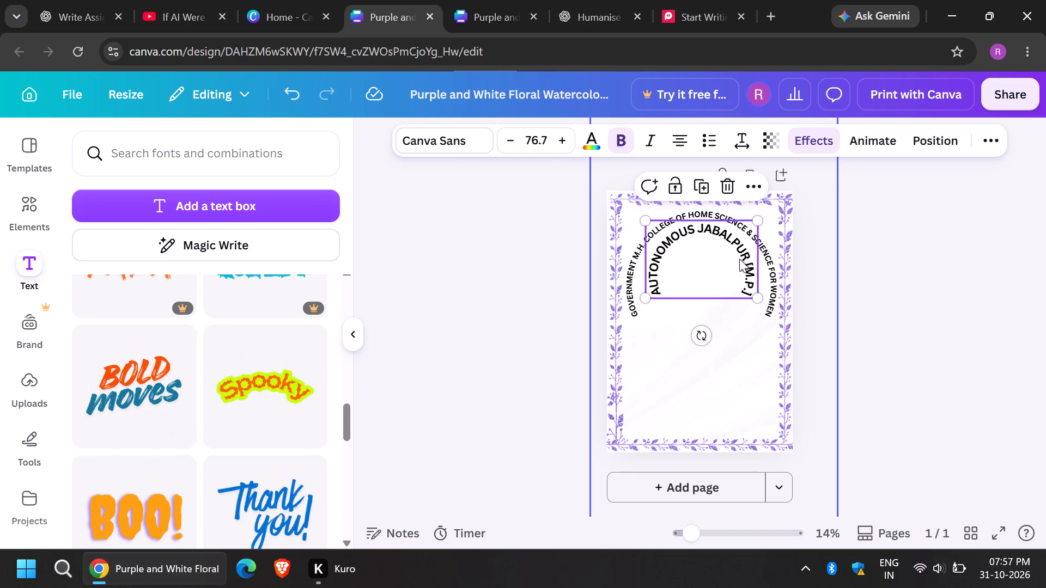
click(812, 151)
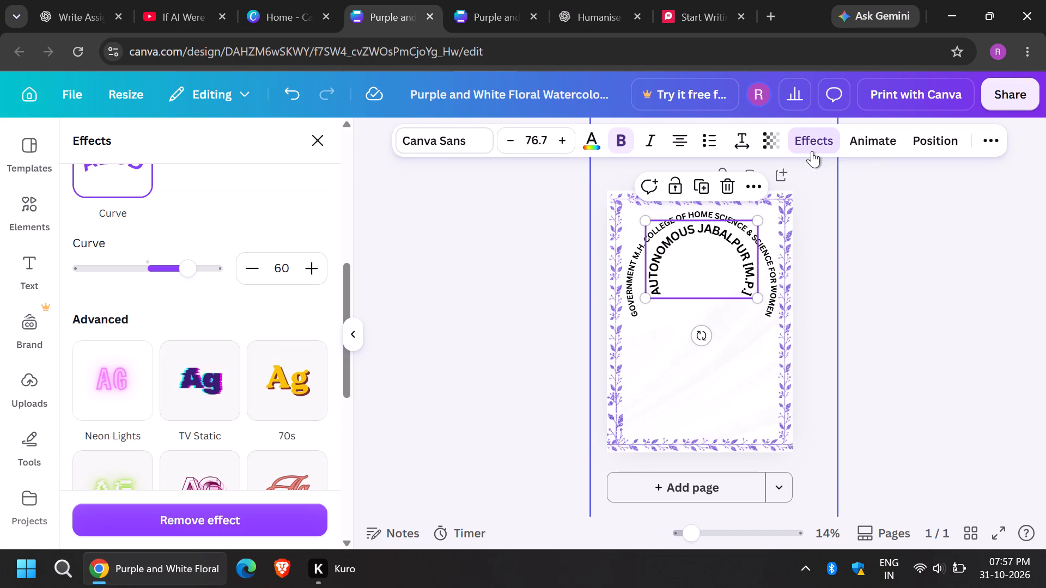
drag(812, 151, 613, 229)
triple_click(258, 259)
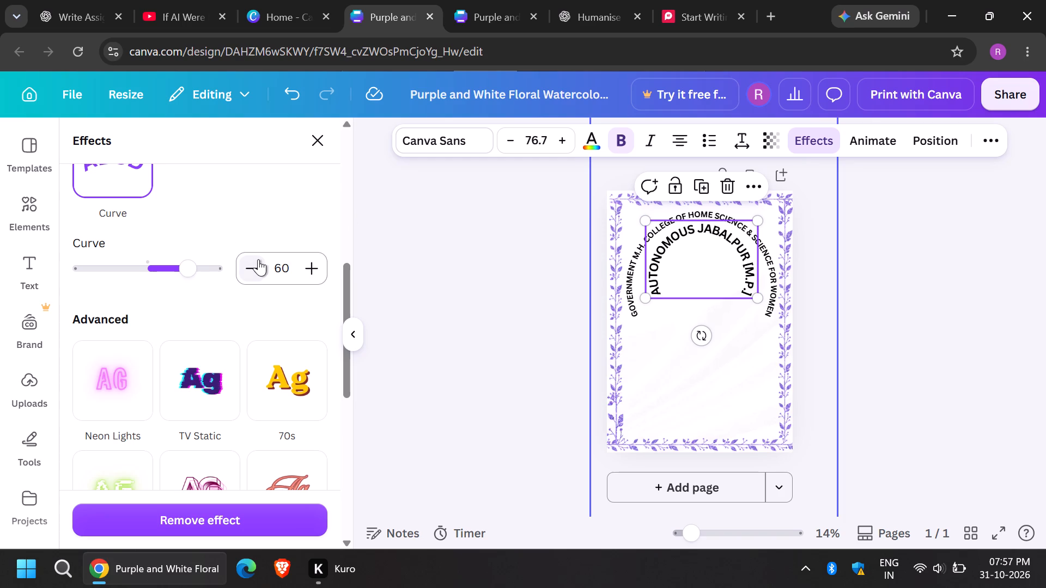
double_click(258, 259)
click(258, 259)
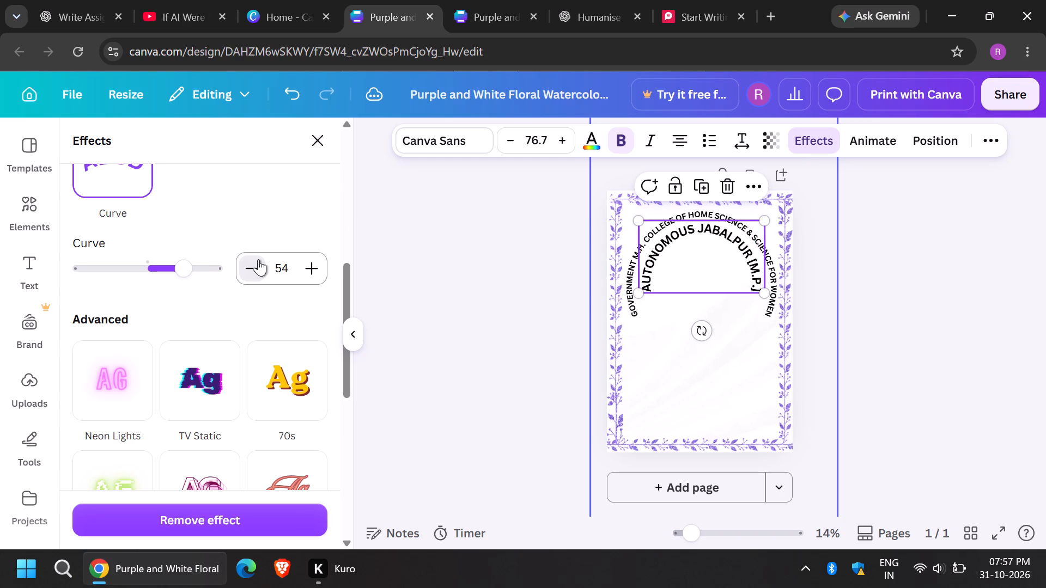
click(1045, 291)
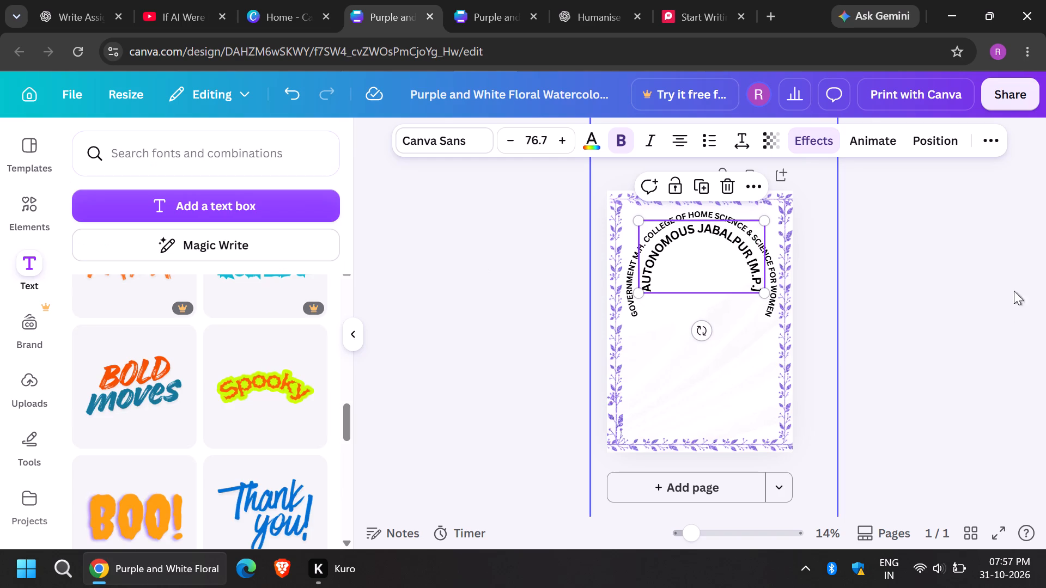
click(965, 290)
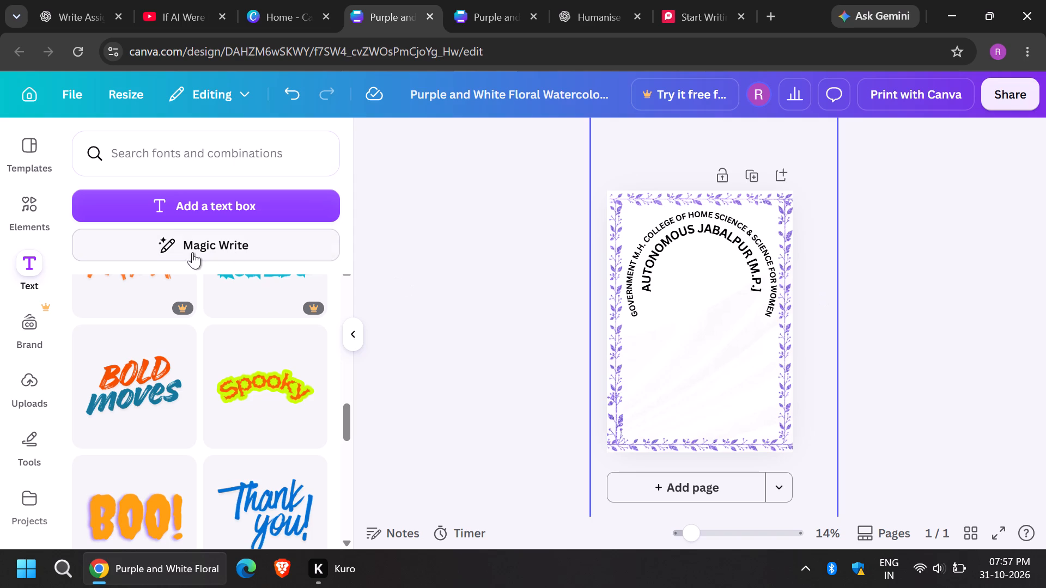
Add a text box below the arched headings, enlarge it to about size 41.9 and clear its placeholder text.
click(294, 193)
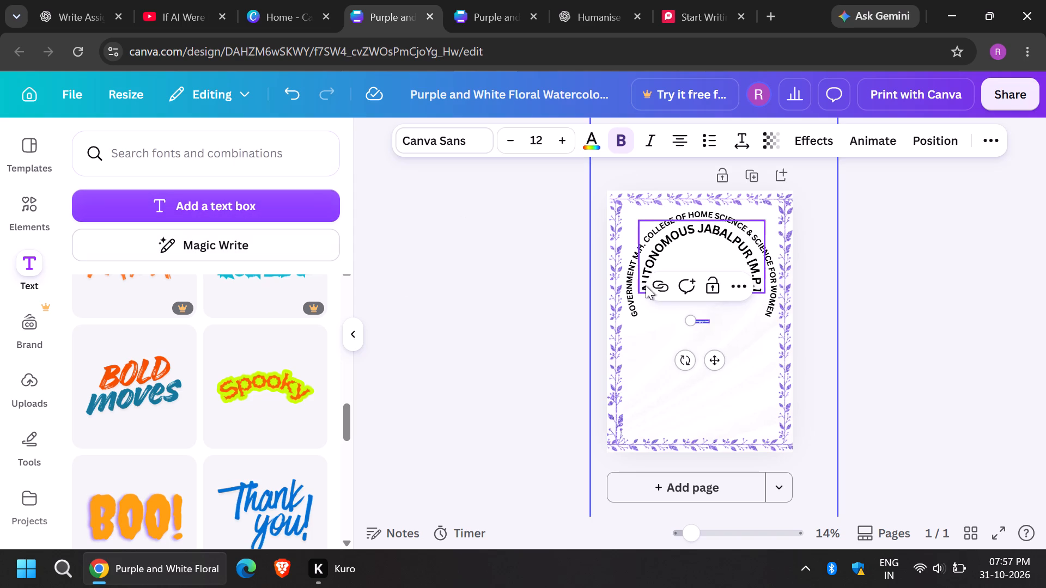
drag(691, 321, 673, 334)
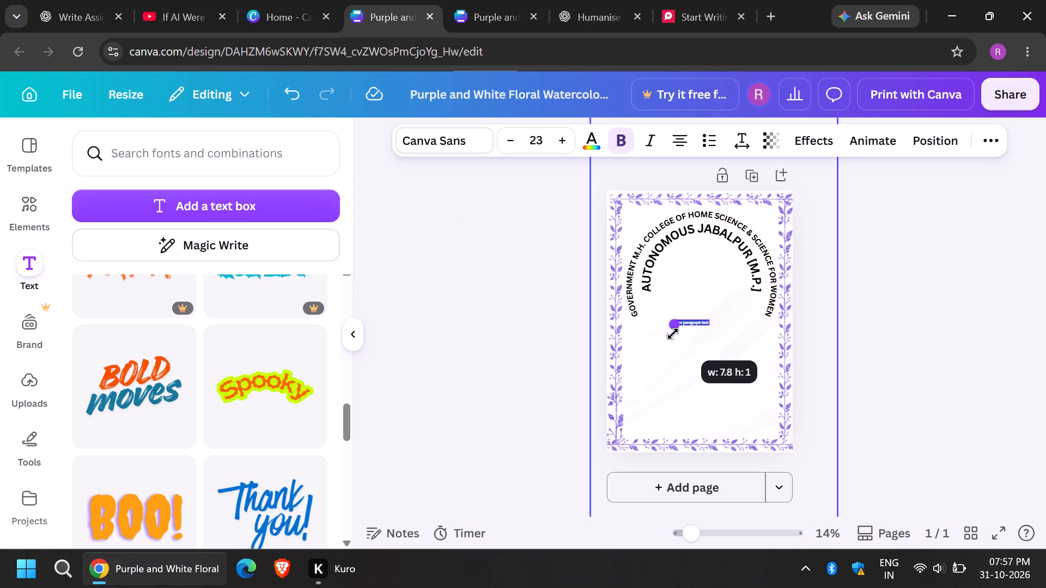
drag(673, 334, 652, 373)
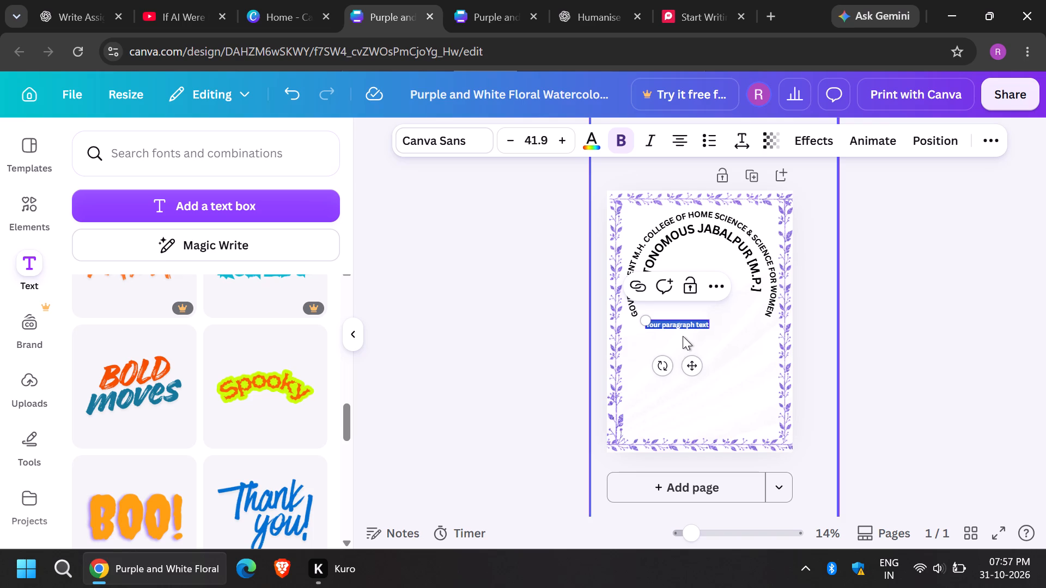
key(BackSpace)
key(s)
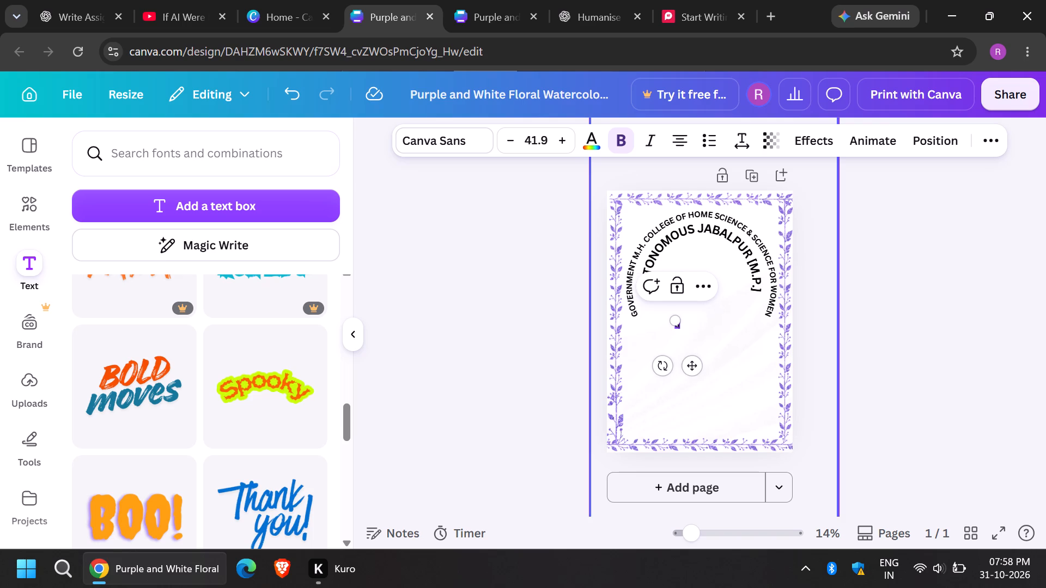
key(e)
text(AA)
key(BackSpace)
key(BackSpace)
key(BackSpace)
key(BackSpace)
Enter "SESSION : " in capitals in the empty text box below the arched headings.
text(SE)
text(SS)
text(ION)
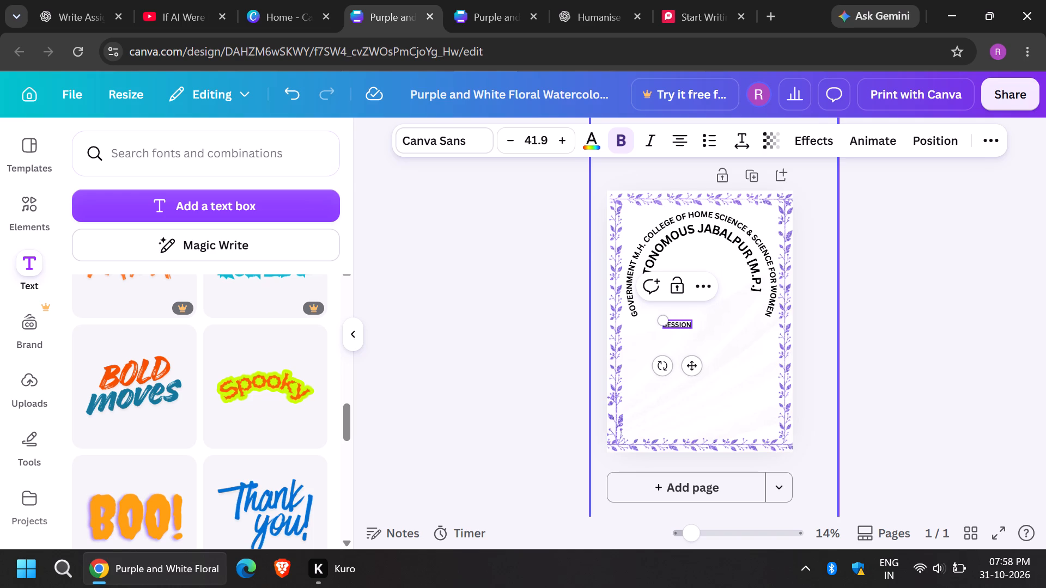
key(shift+colon)
key(BackSpace)
key(space)
text(:)
key(space)
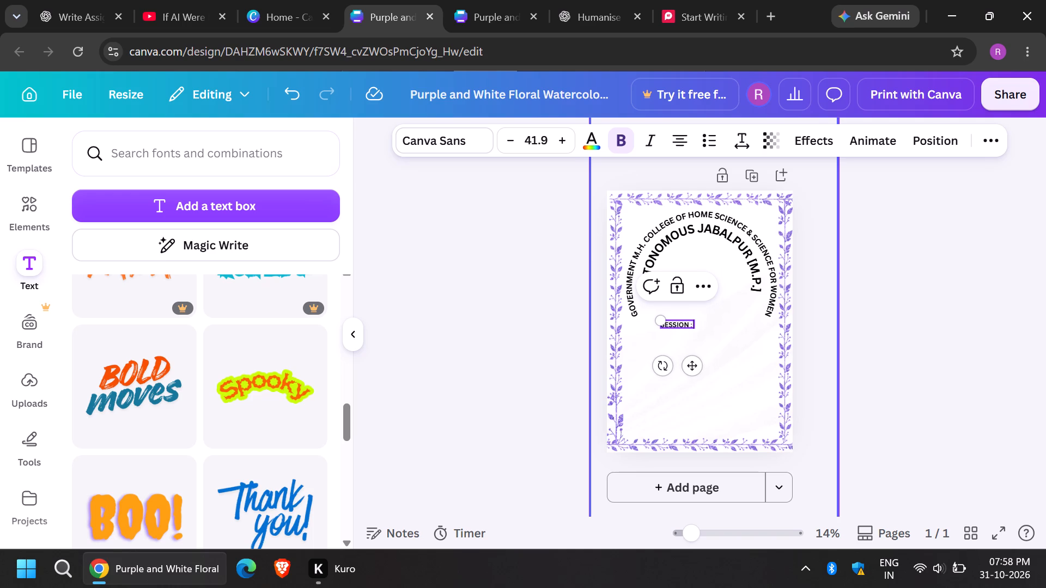
Complete the session line below the arched headings with the years 2026-27.
text(2024)
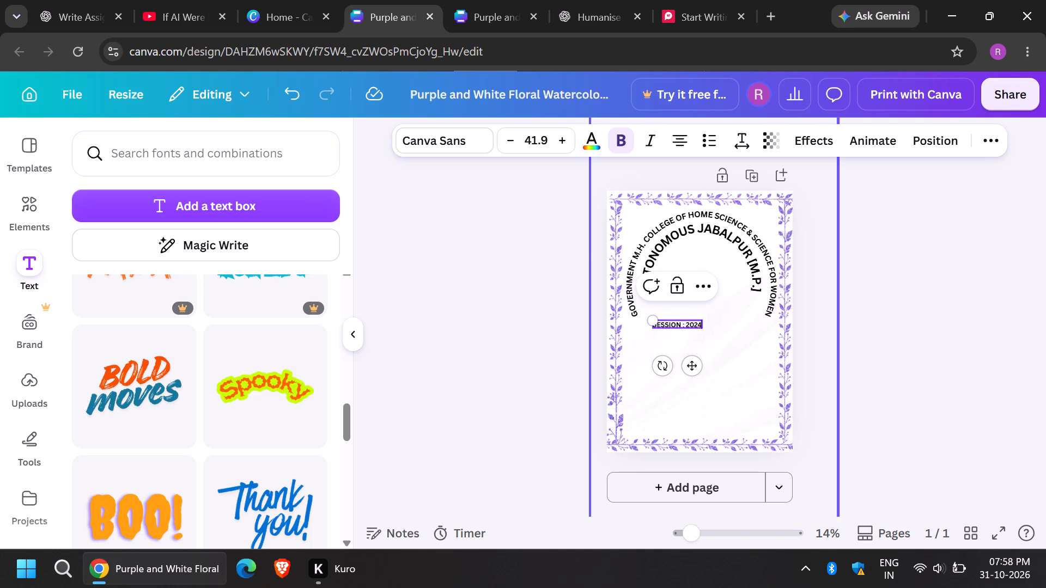
key(minus)
key(2)
key(BackSpace)
key(BackSpace)
key(BackSpace)
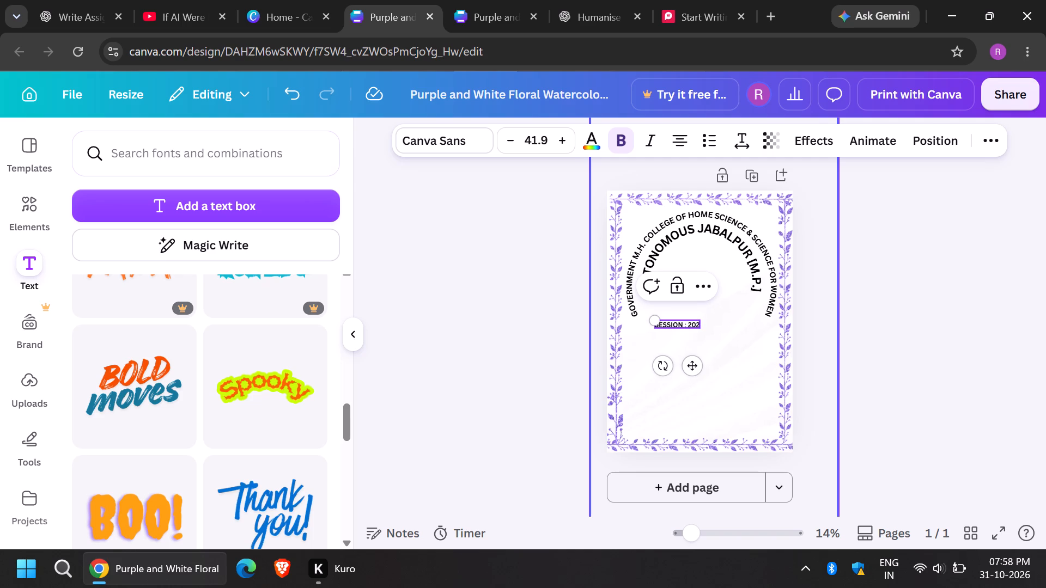
key(6)
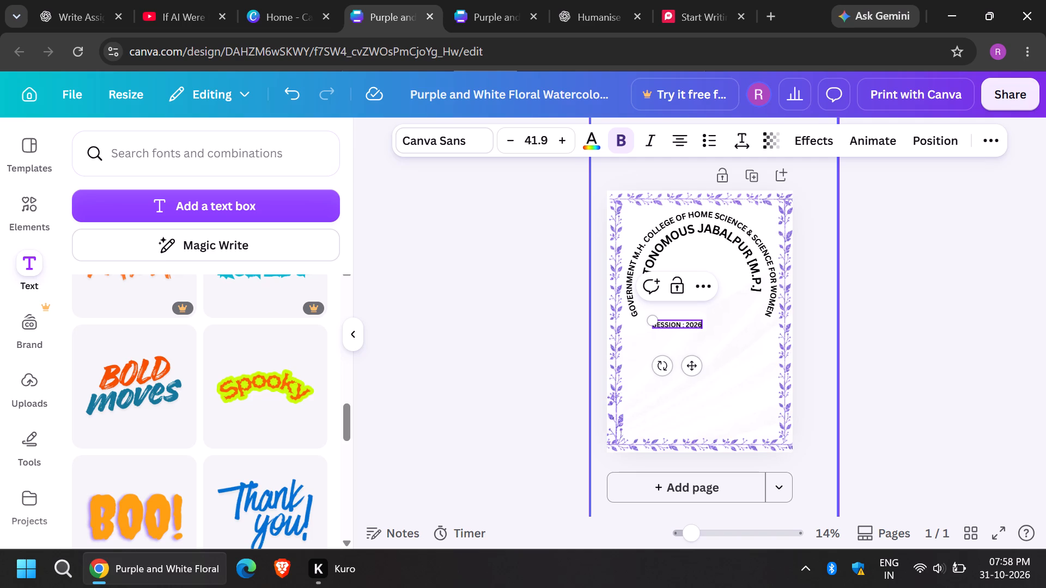
key(minus)
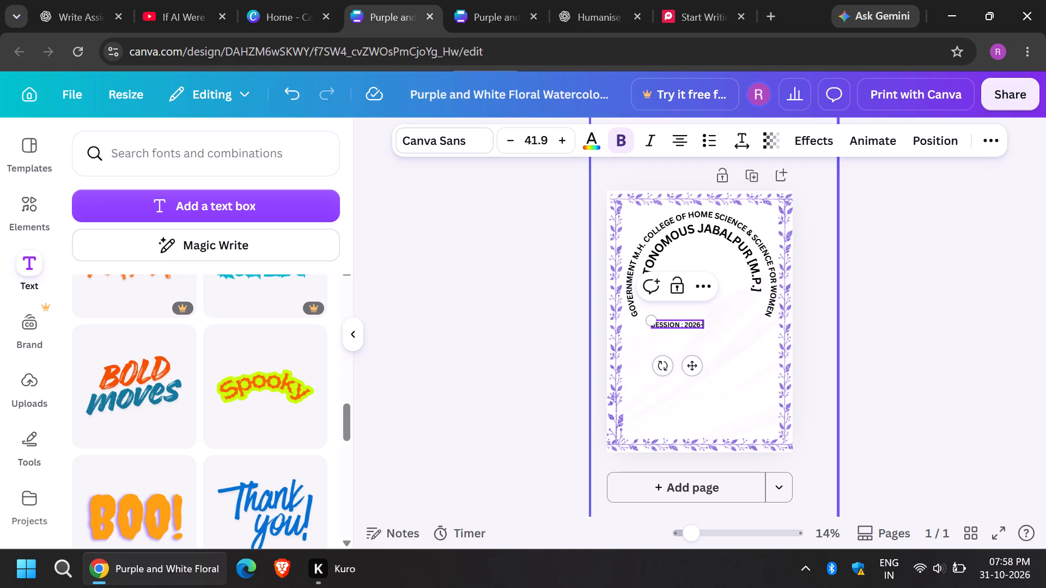
key(2)
key(7)
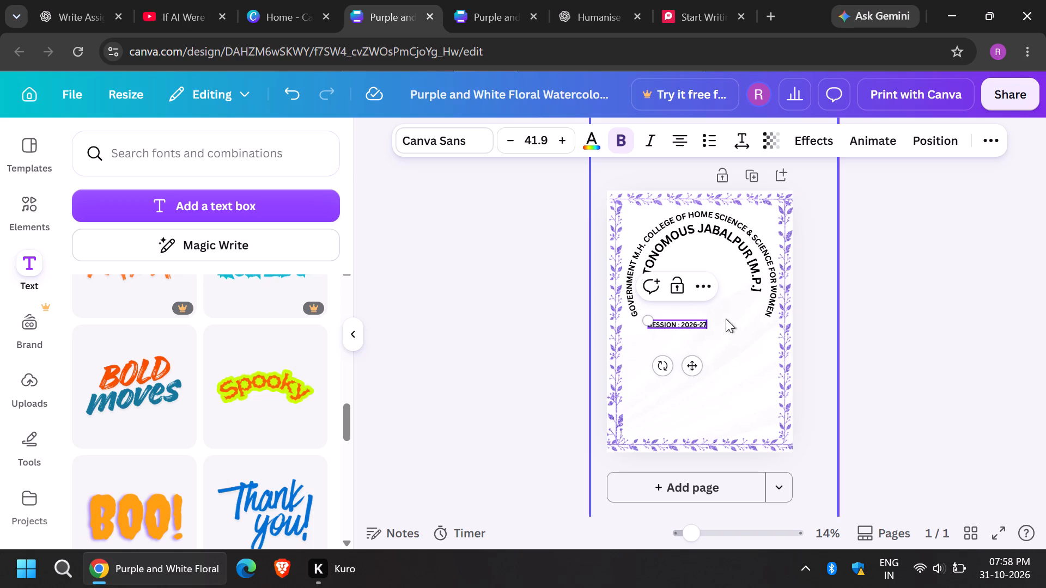
Enlarge the SESSION : 2026-27 text to size 65, centre it just below the arched headings, and deselect it.
drag(646, 321, 641, 318)
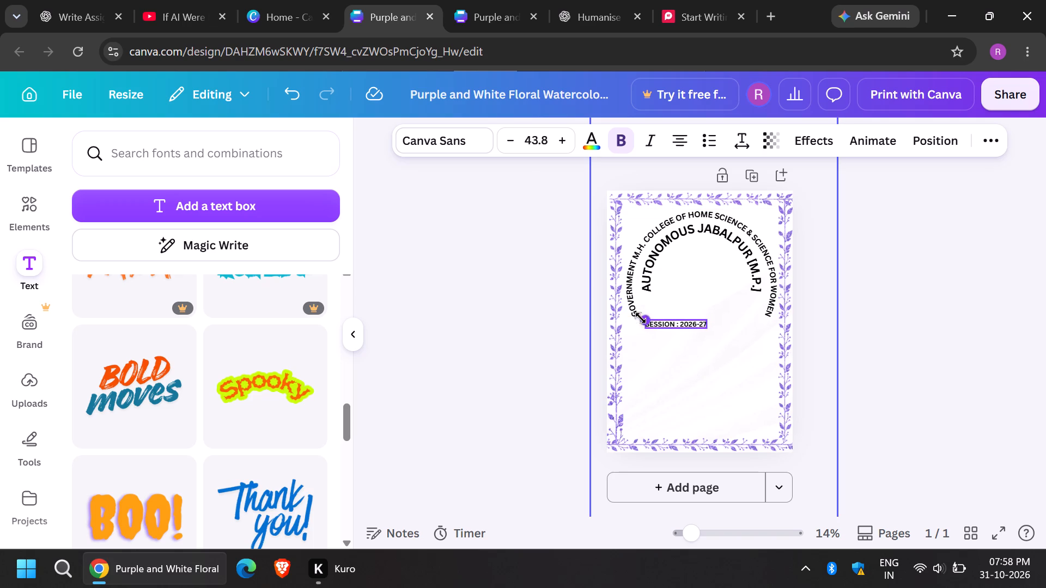
drag(641, 318, 624, 305)
drag(679, 363, 721, 346)
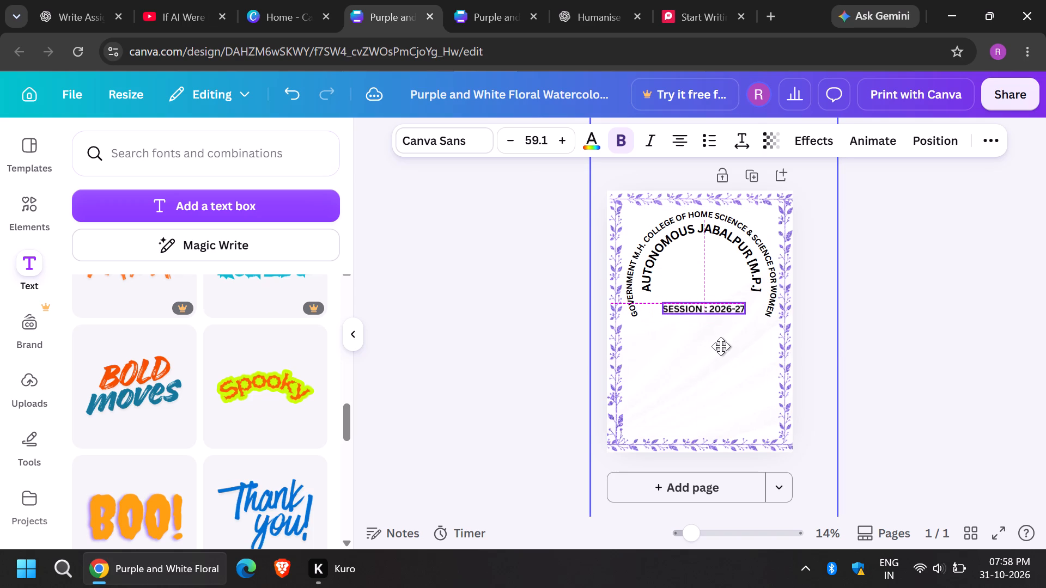
drag(721, 346, 715, 349)
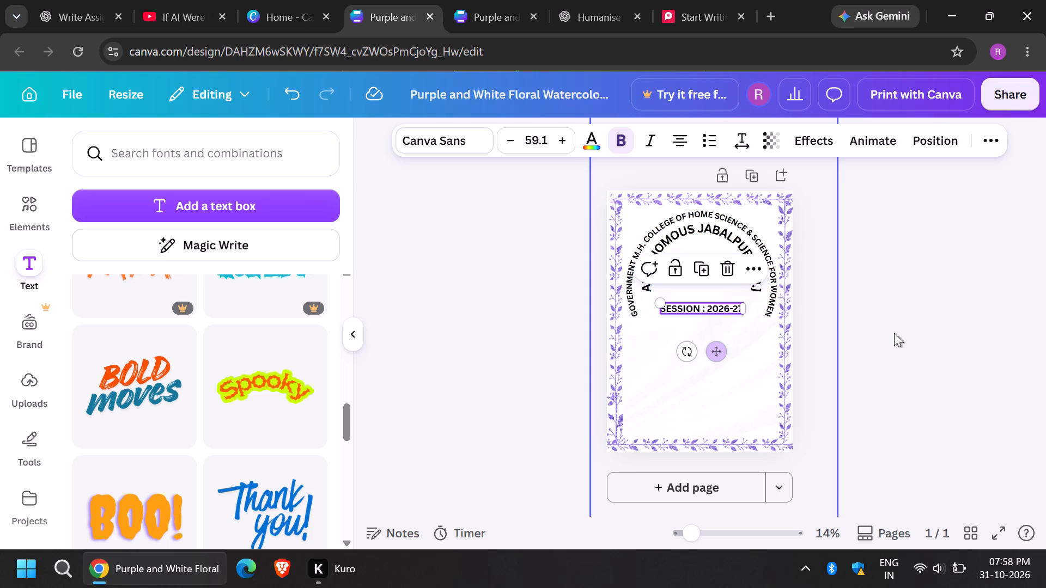
click(894, 333)
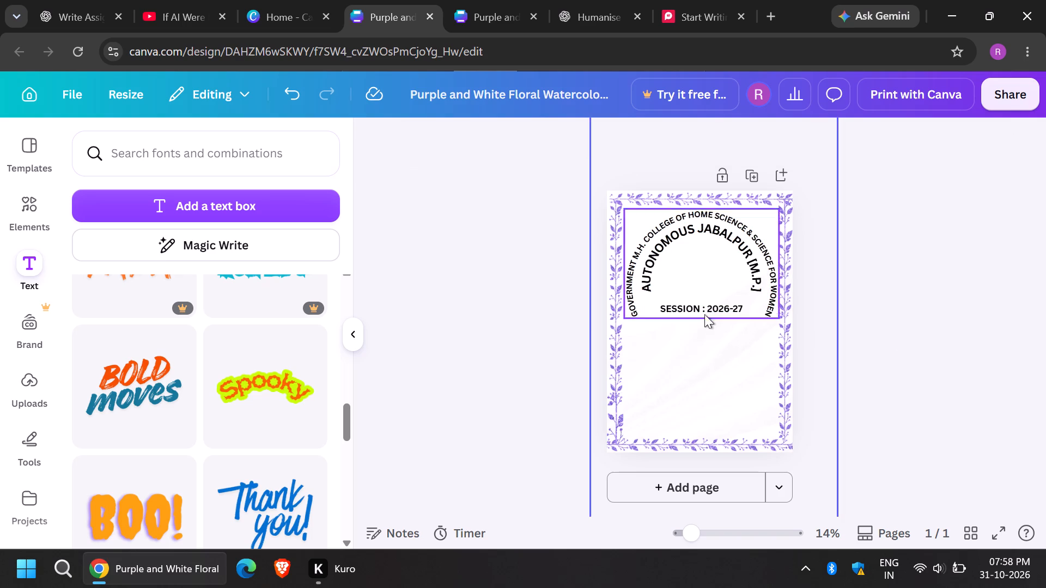
click(704, 307)
click(704, 307)
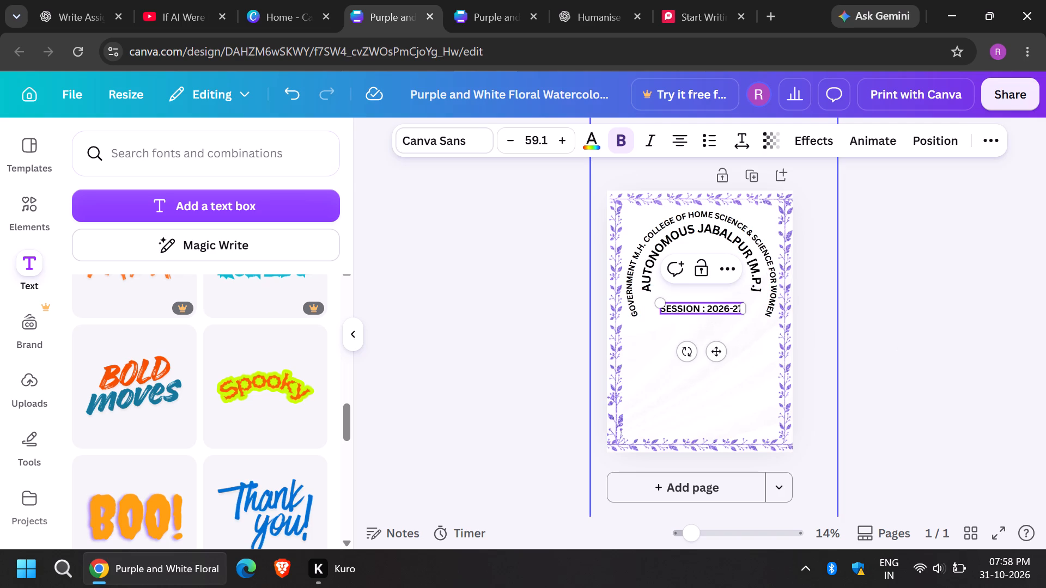
drag(661, 303, 652, 302)
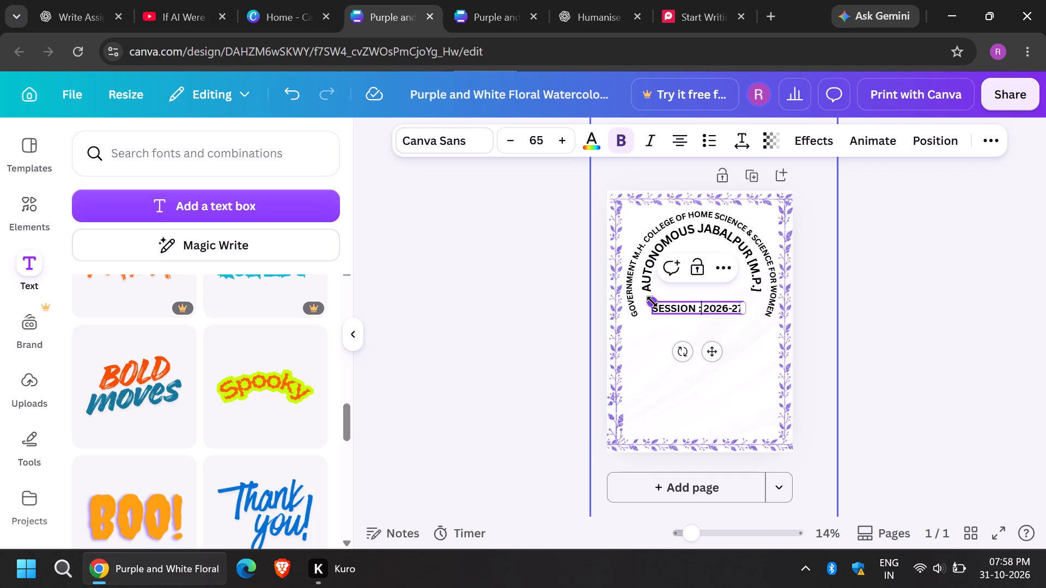
drag(715, 348, 720, 358)
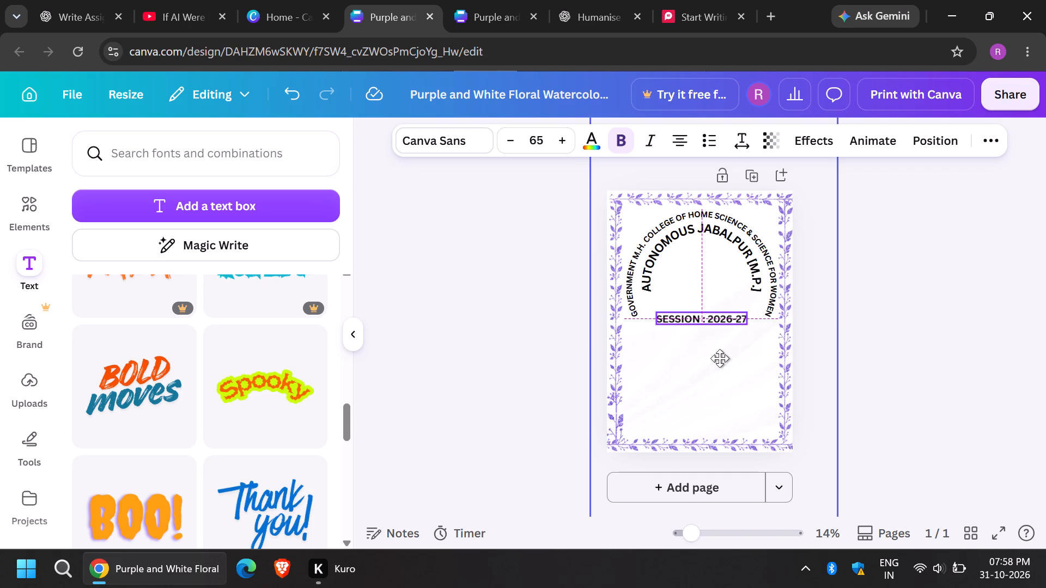
drag(720, 358, 720, 361)
click(887, 326)
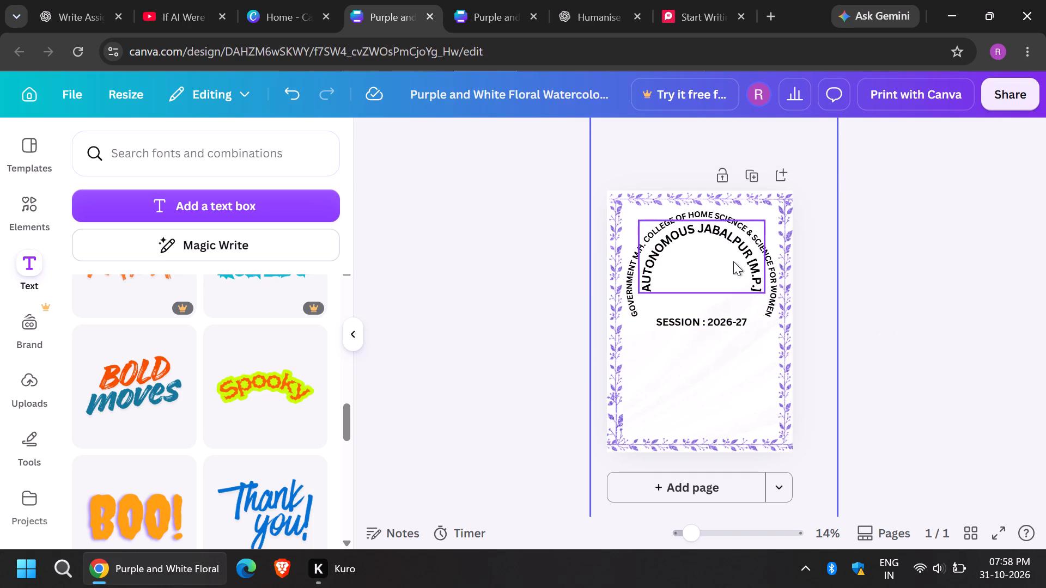
Add a text box below the session line and enlarge it to about size 70.
click(240, 197)
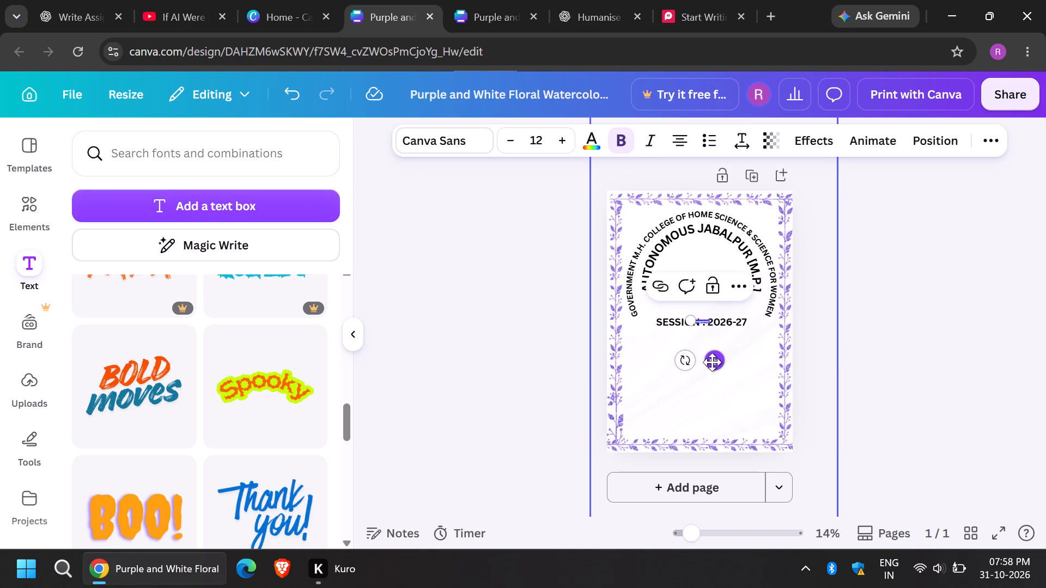
drag(712, 362, 714, 398)
drag(689, 358, 641, 420)
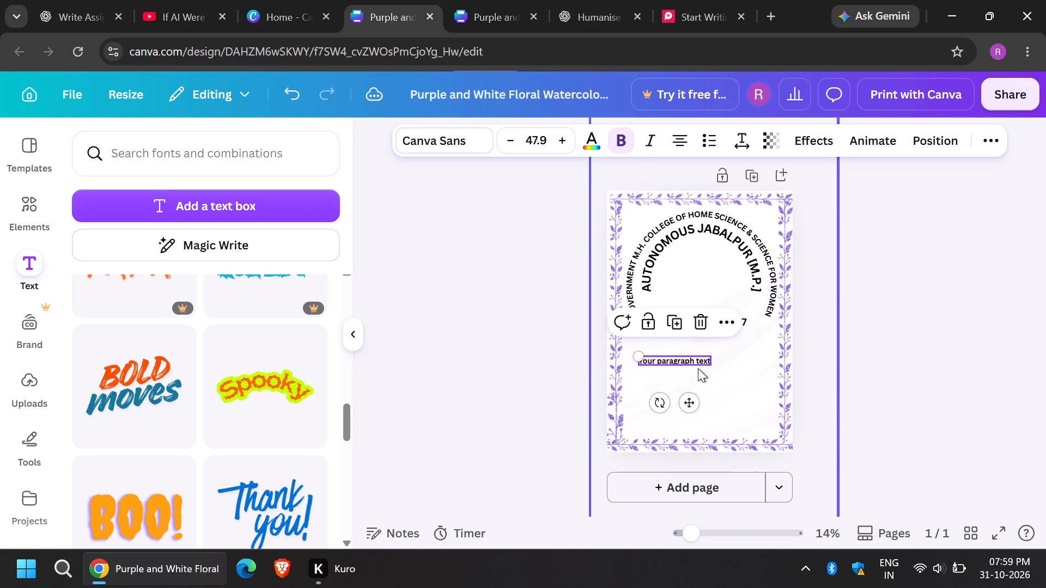
drag(689, 404, 711, 401)
drag(660, 349, 635, 340)
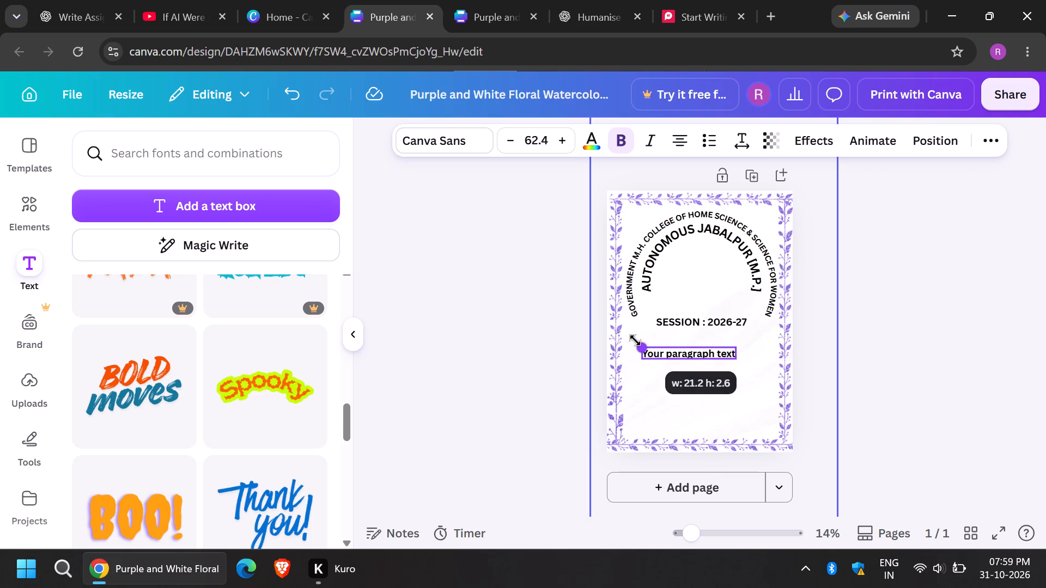
drag(635, 340, 649, 343)
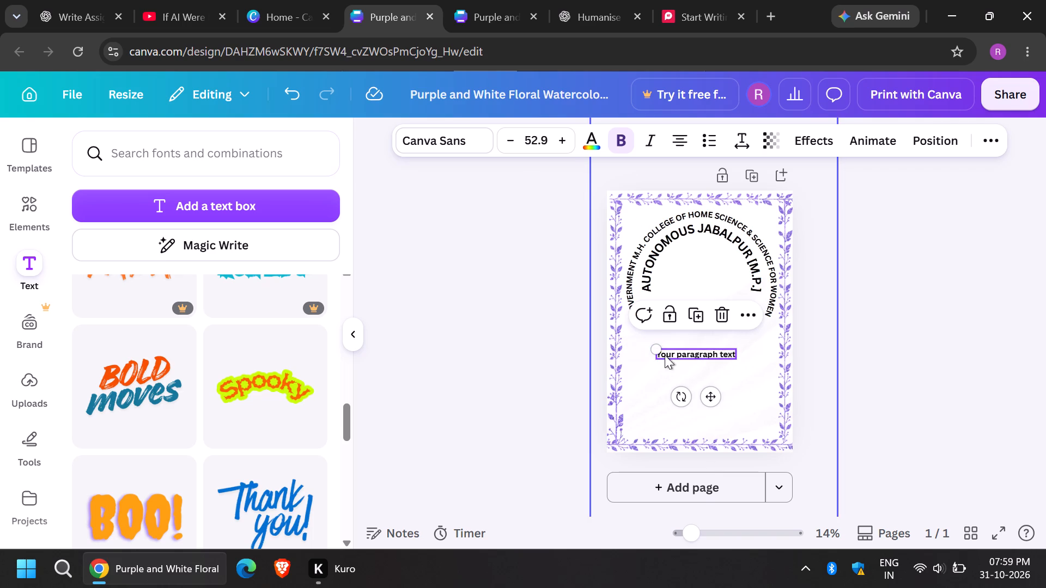
drag(656, 347, 631, 341)
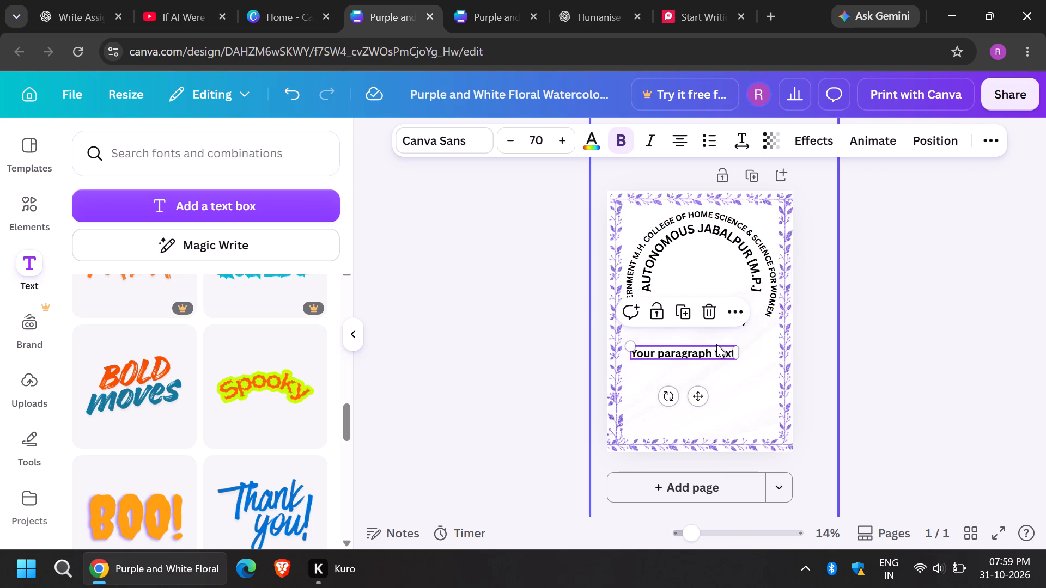
Clear the placeholder text from the new text box below the session line.
click(716, 344)
click(725, 351)
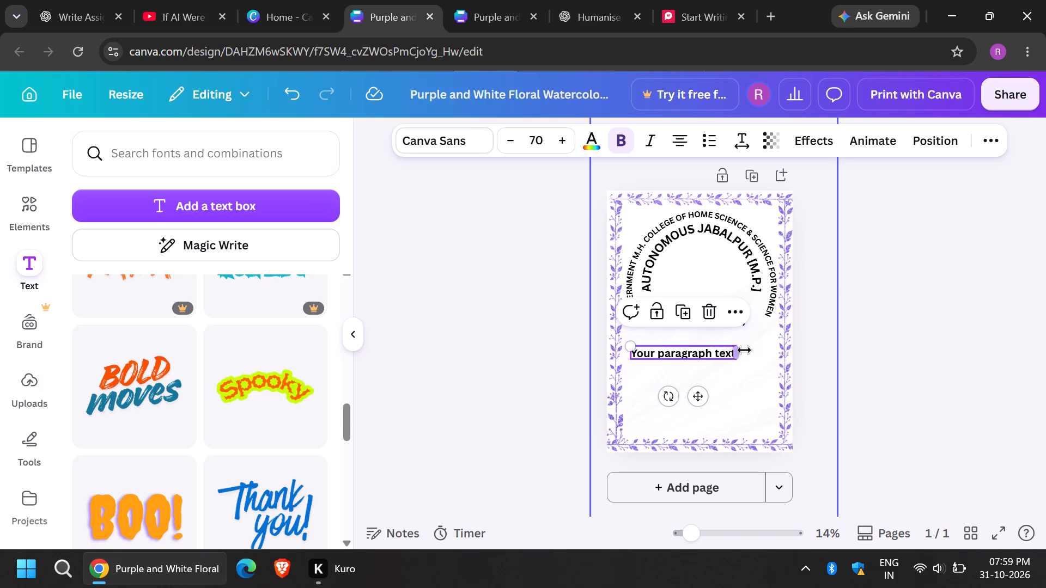
click(714, 350)
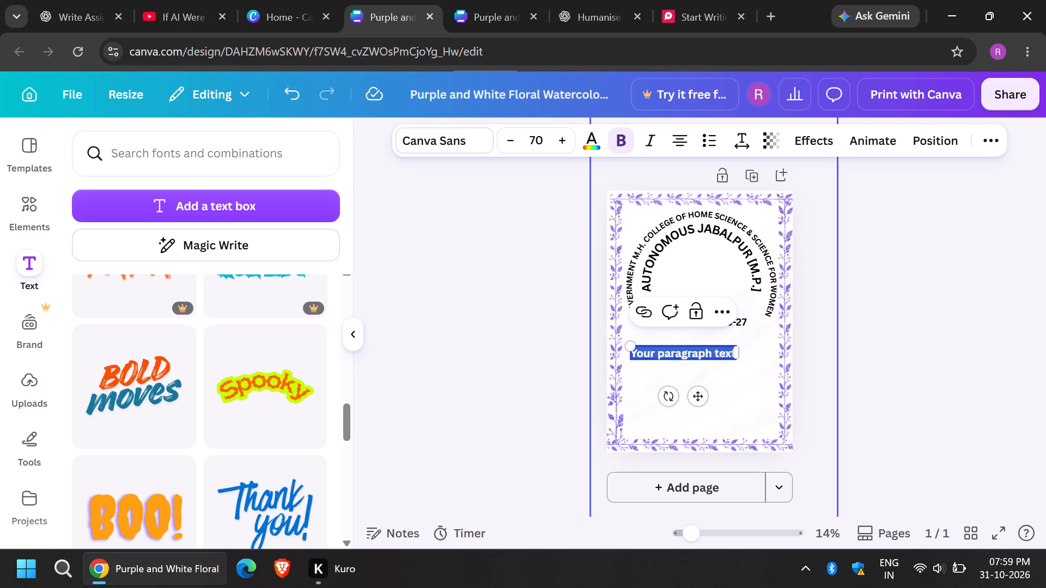
key(BackSpace)
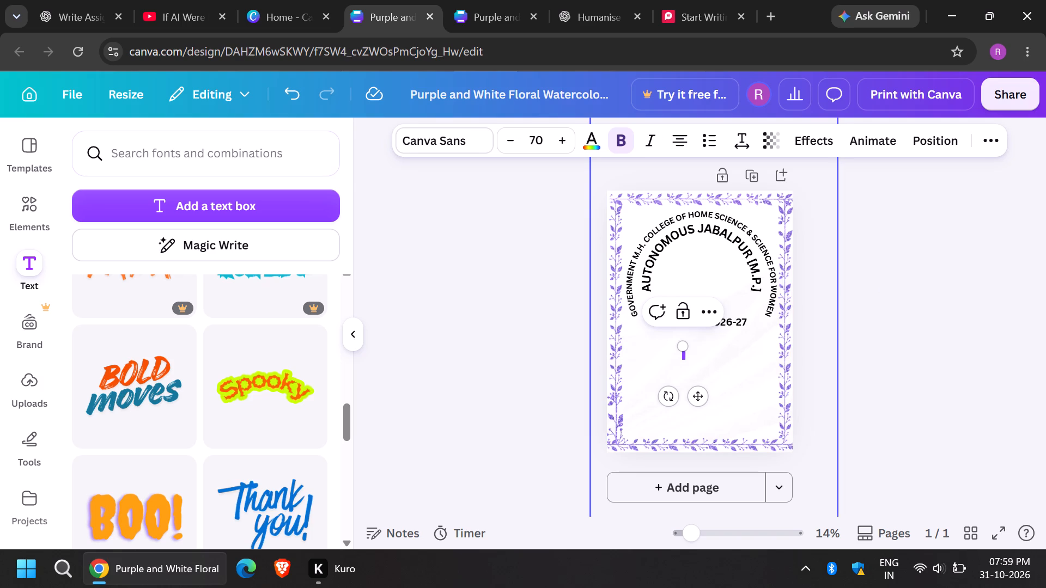
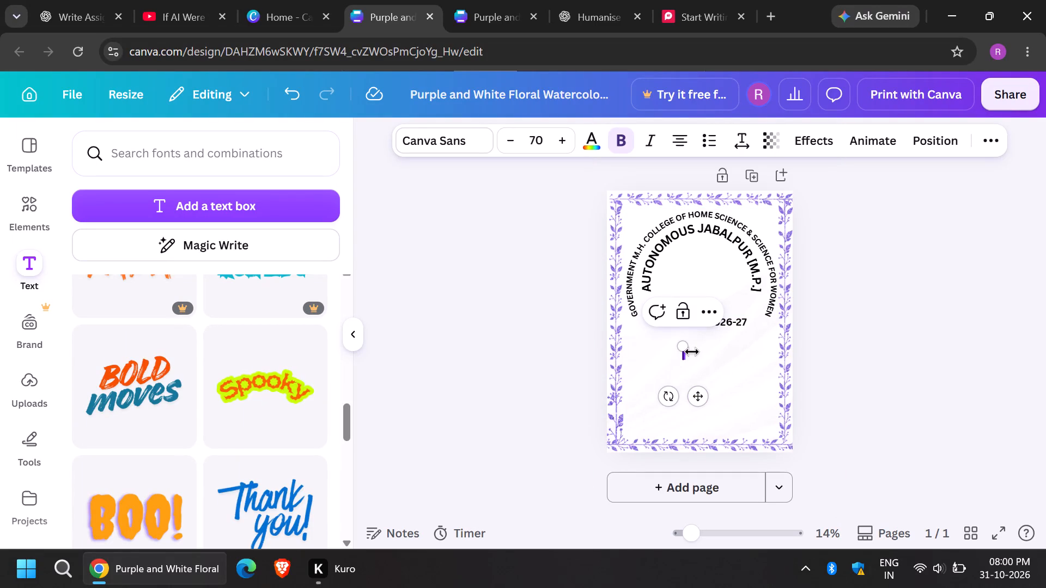
Enter PRACTICAL FILE in the empty text box, place it just below the SESSION : 2026-27 line, and deselect it.
key(p)
key(r)
text(ACTICAL FILE)
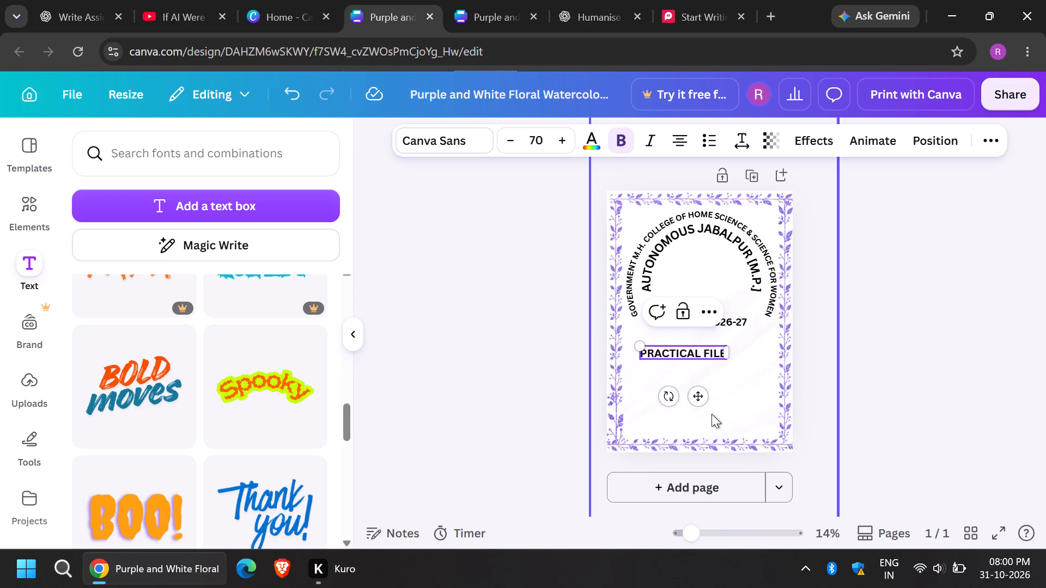
drag(697, 397, 713, 378)
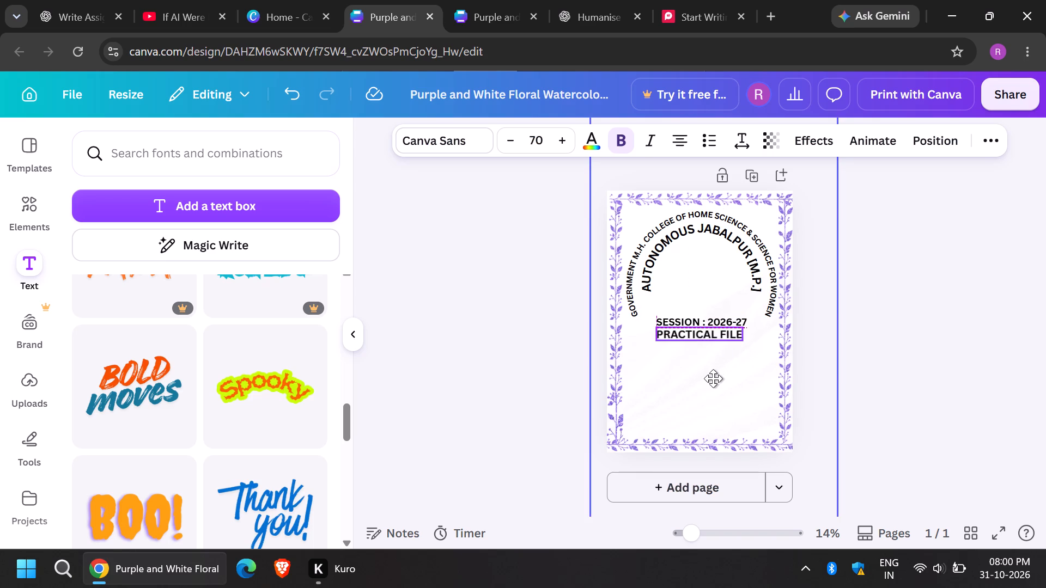
drag(713, 378, 713, 383)
click(881, 363)
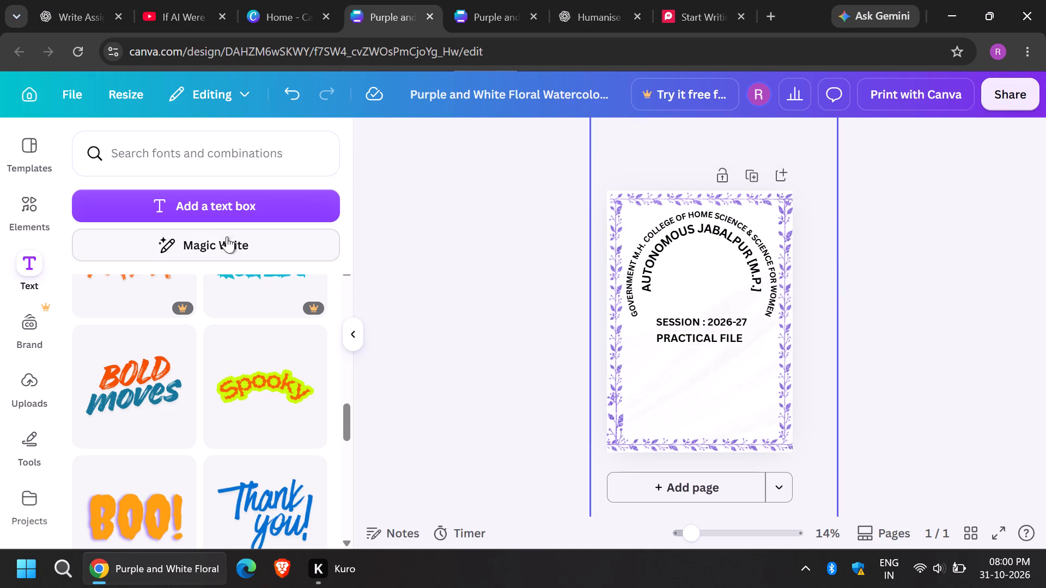
Add a text box just below PRACTICAL FILE, scale its text to about size 57, and widen it to nearly the width inside the border.
click(226, 201)
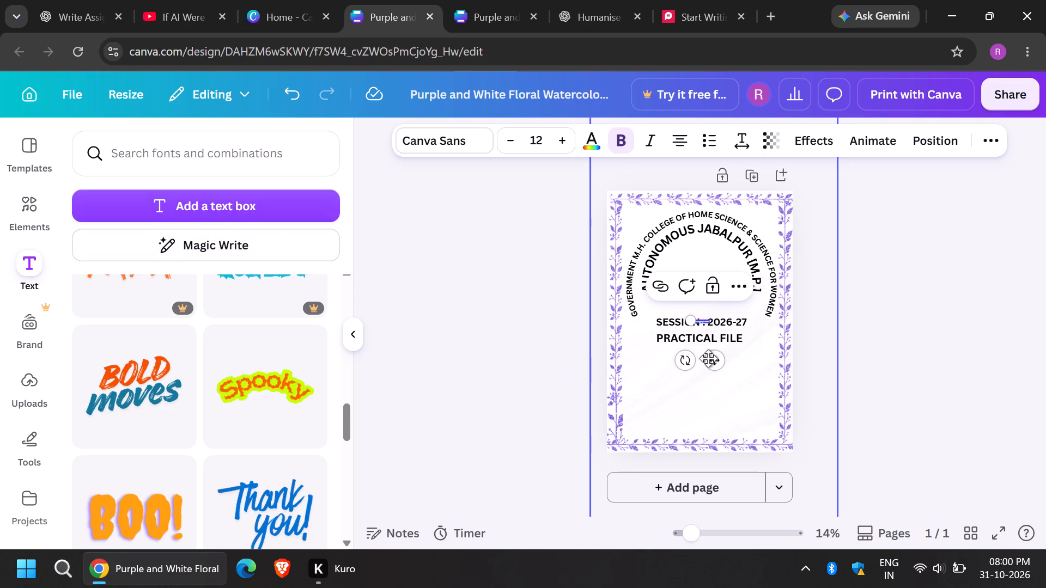
drag(708, 359, 709, 401)
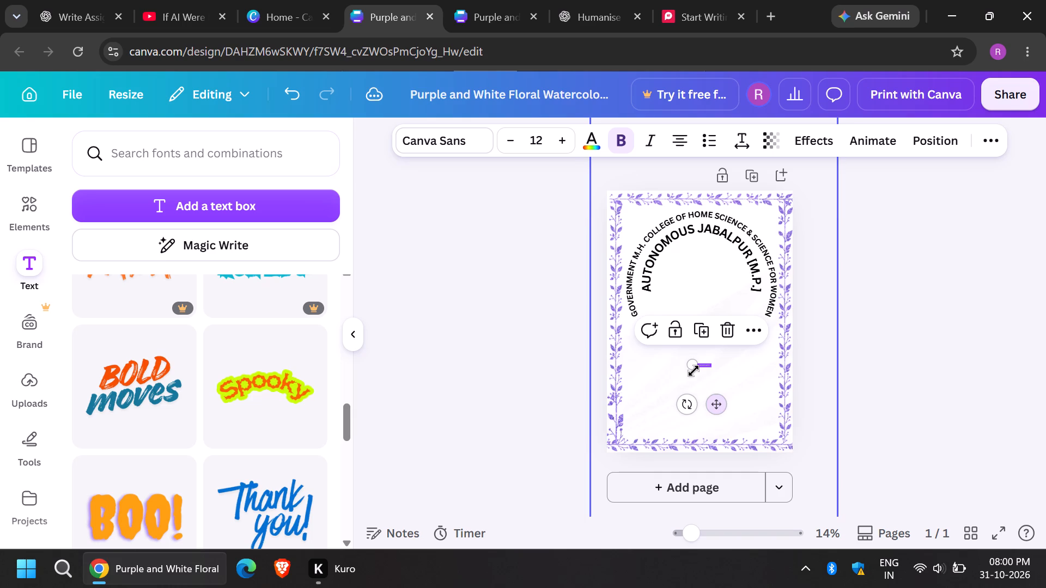
drag(692, 366, 622, 420)
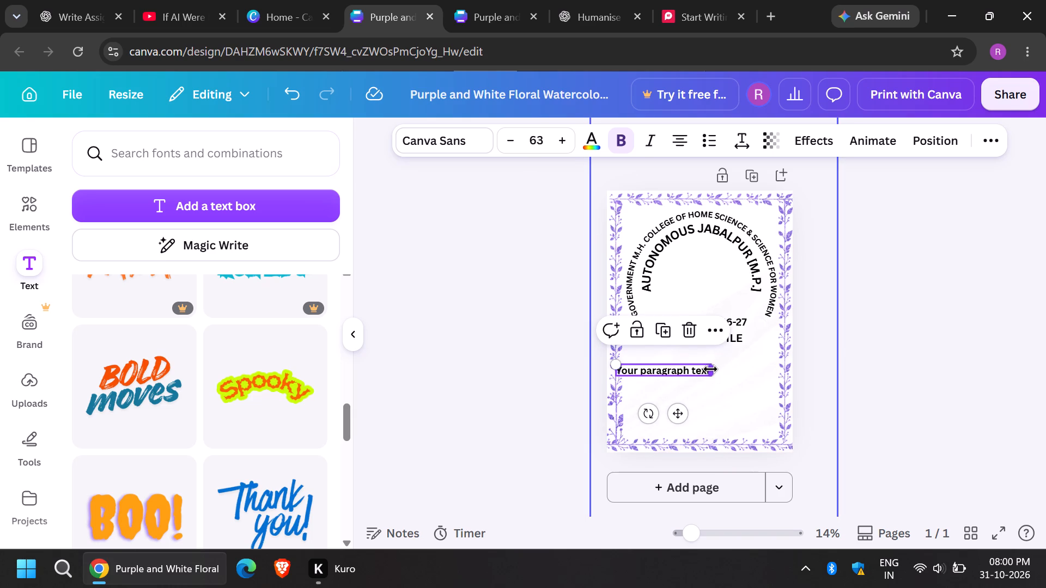
drag(710, 369, 776, 362)
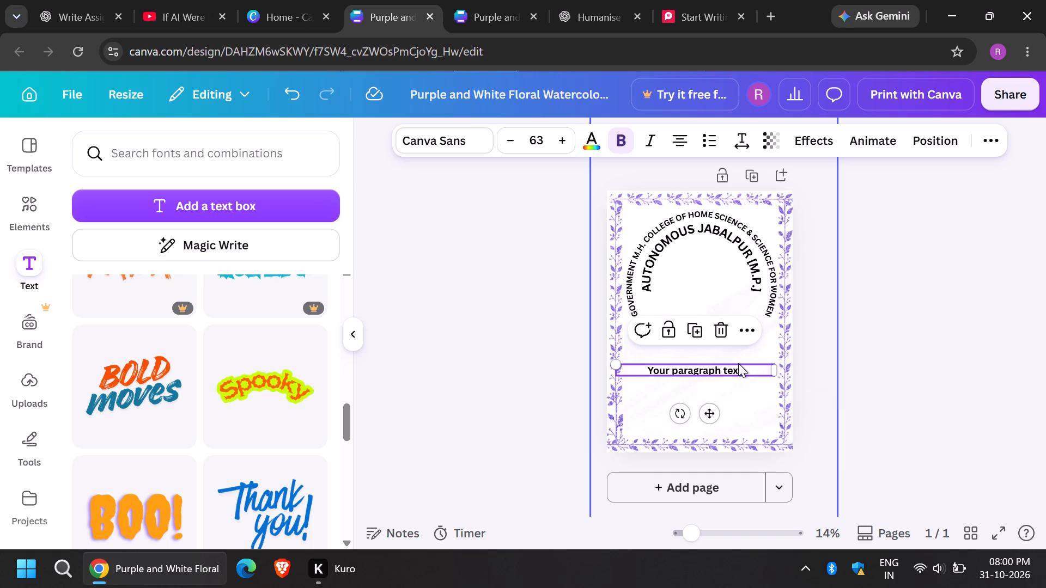
drag(738, 363, 749, 344)
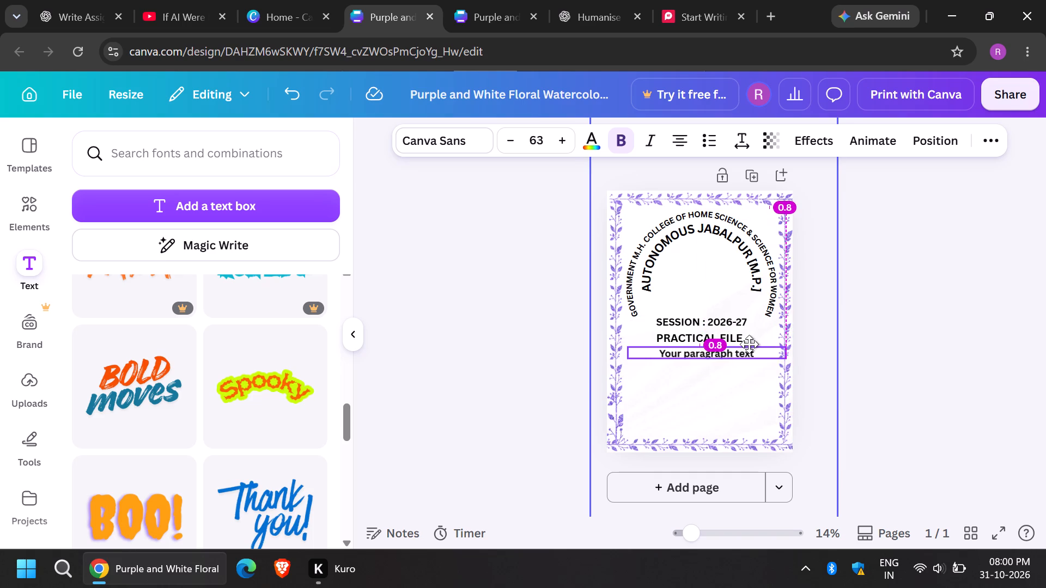
drag(749, 344, 746, 348)
click(753, 350)
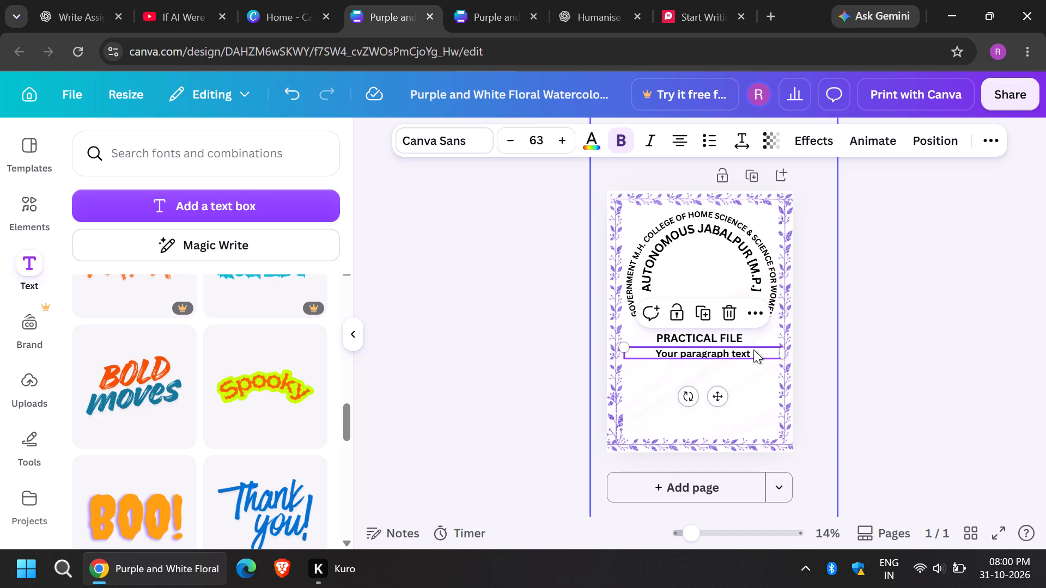
drag(625, 350, 627, 350)
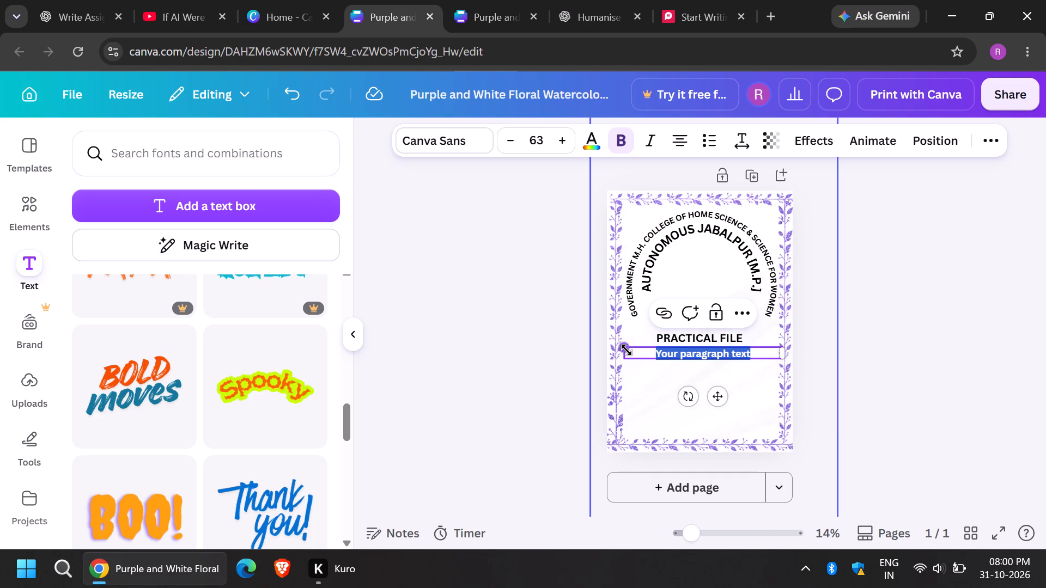
drag(627, 350, 640, 352)
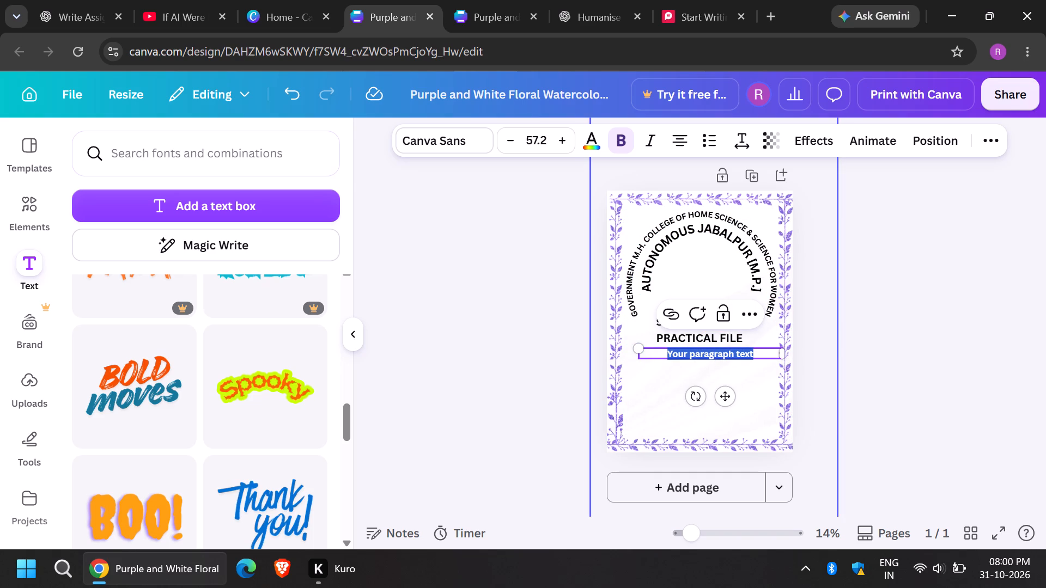
drag(725, 388, 720, 388)
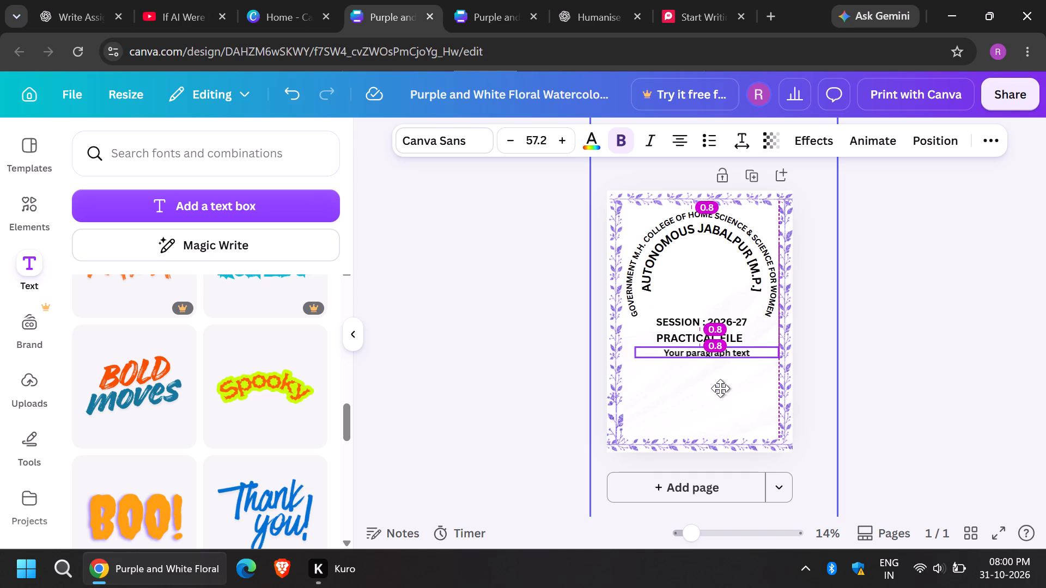
drag(720, 388, 713, 388)
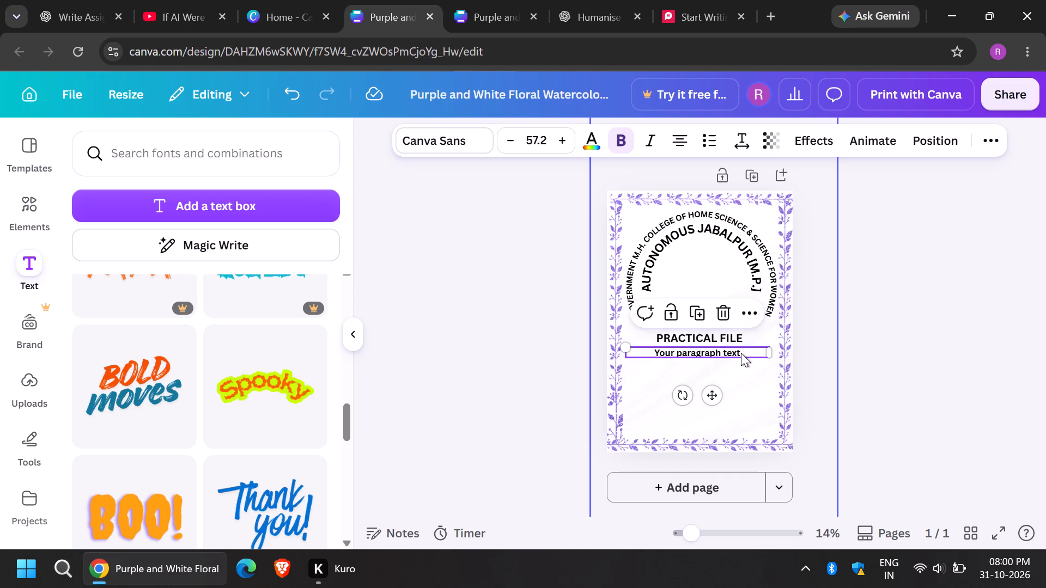
Replace the placeholder text in the box below PRACTICAL FILE with the letter B.
click(741, 353)
key(BackSpace)
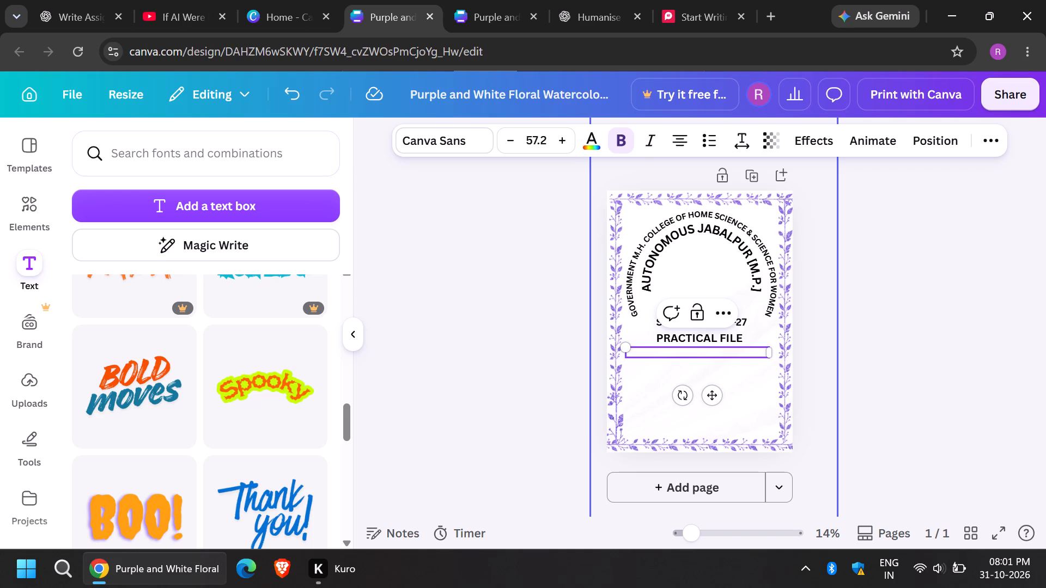
key(b)
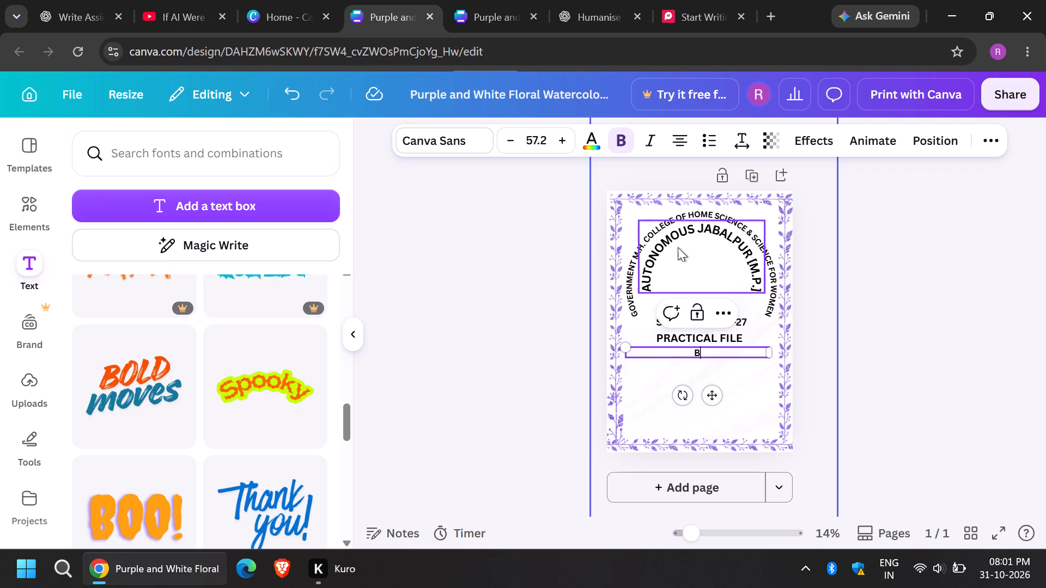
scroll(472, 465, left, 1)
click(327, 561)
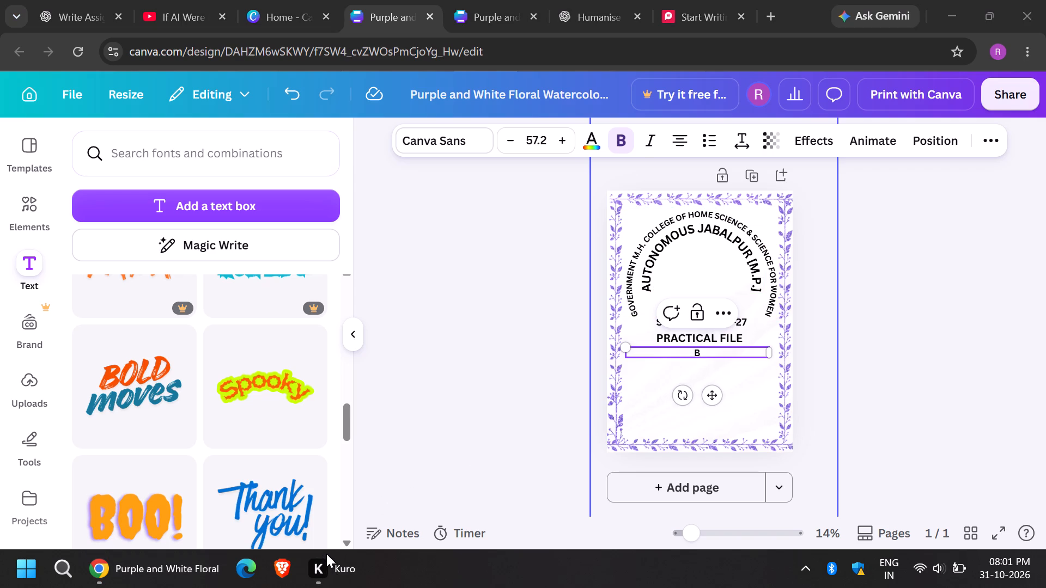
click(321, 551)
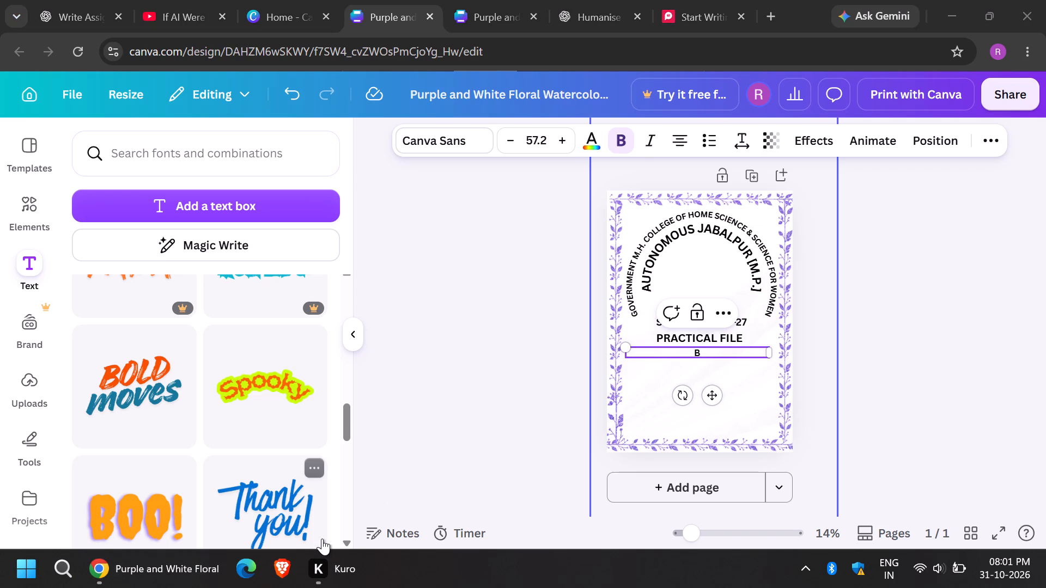
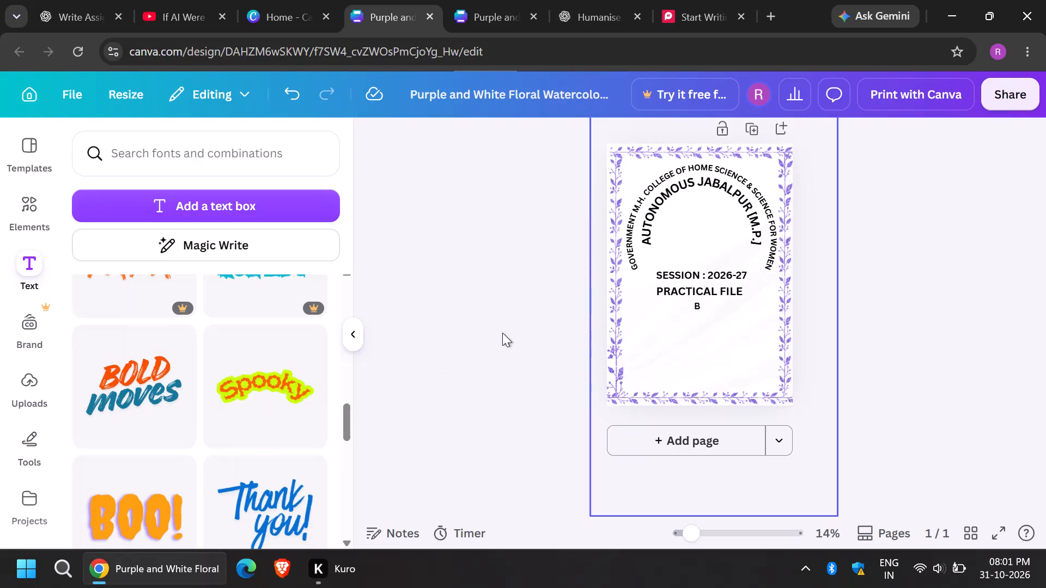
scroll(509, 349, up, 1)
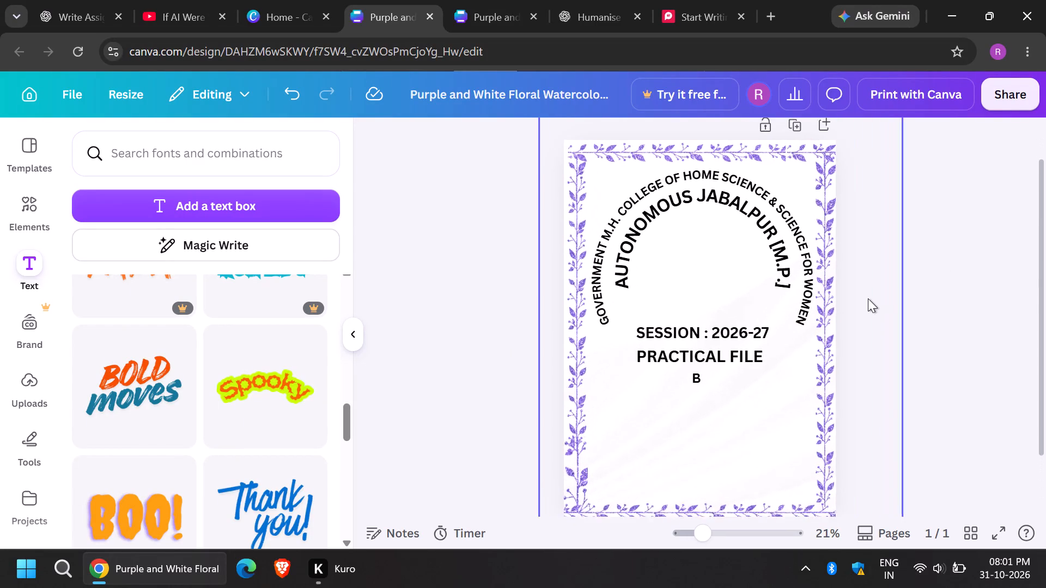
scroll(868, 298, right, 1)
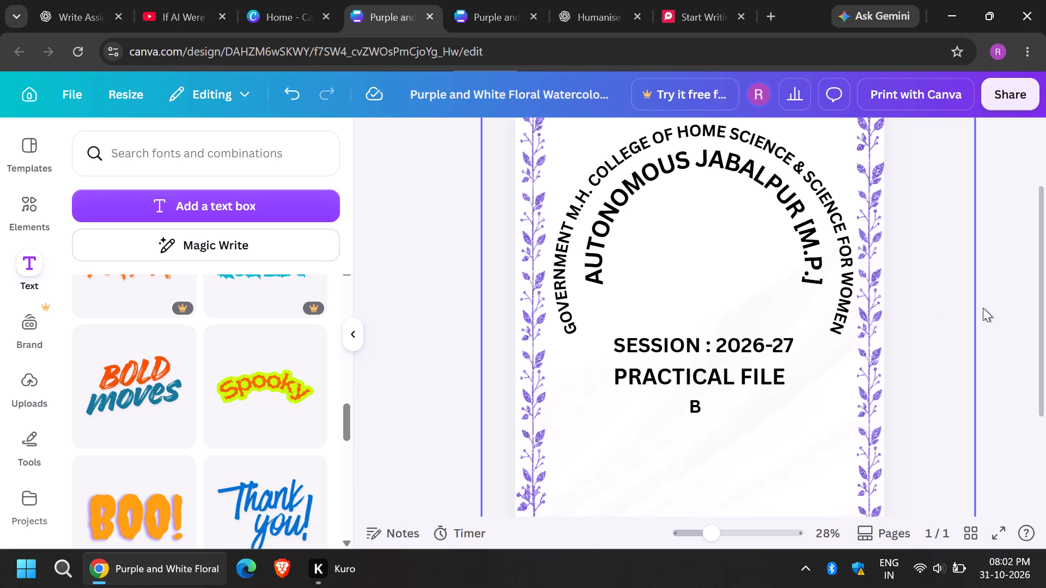
Switch to the Sherpa story editor and publish episode 14.
click(730, 0)
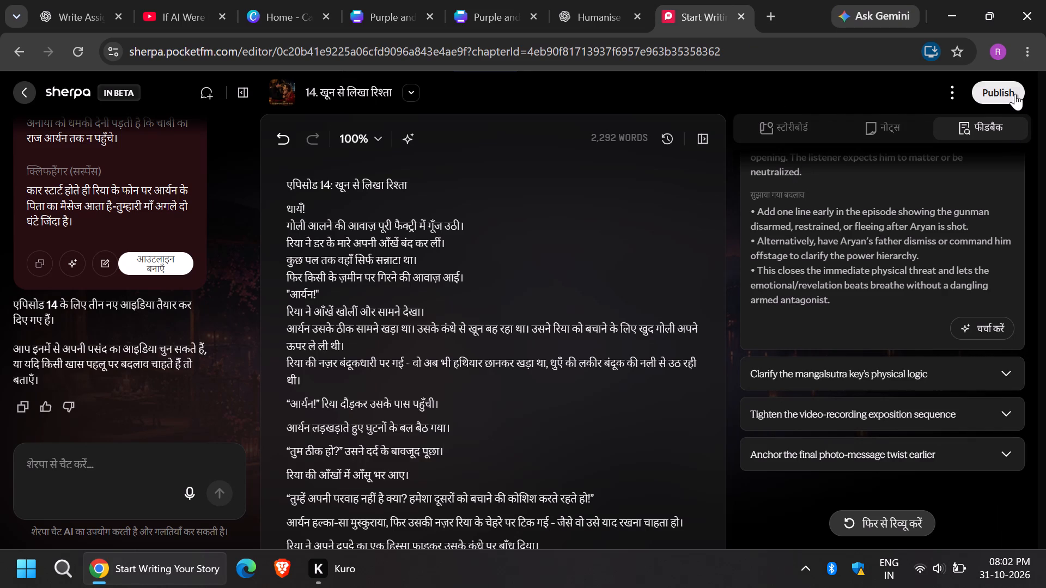
click(1015, 94)
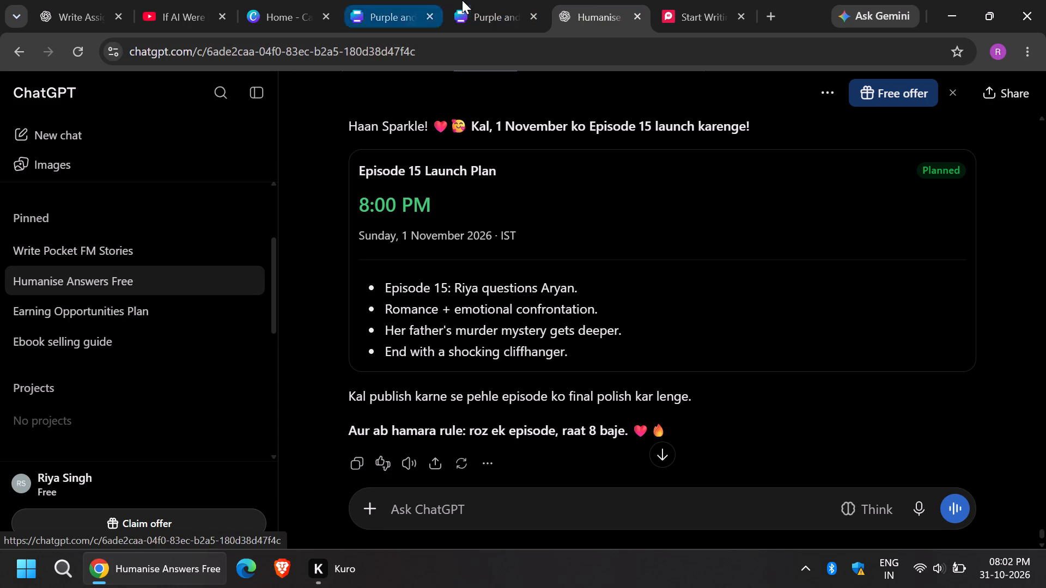
click(513, 0)
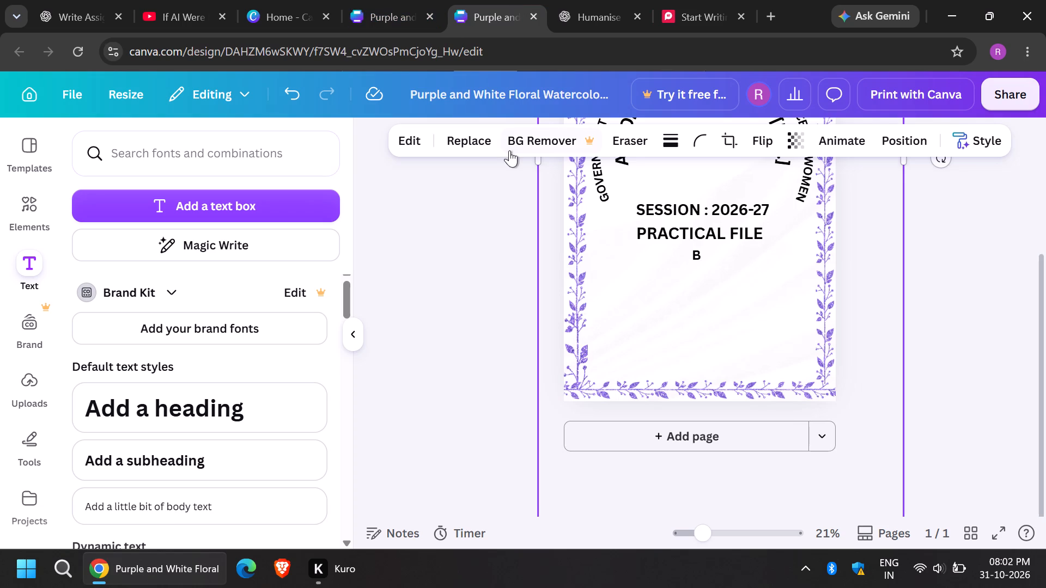
click(714, 259)
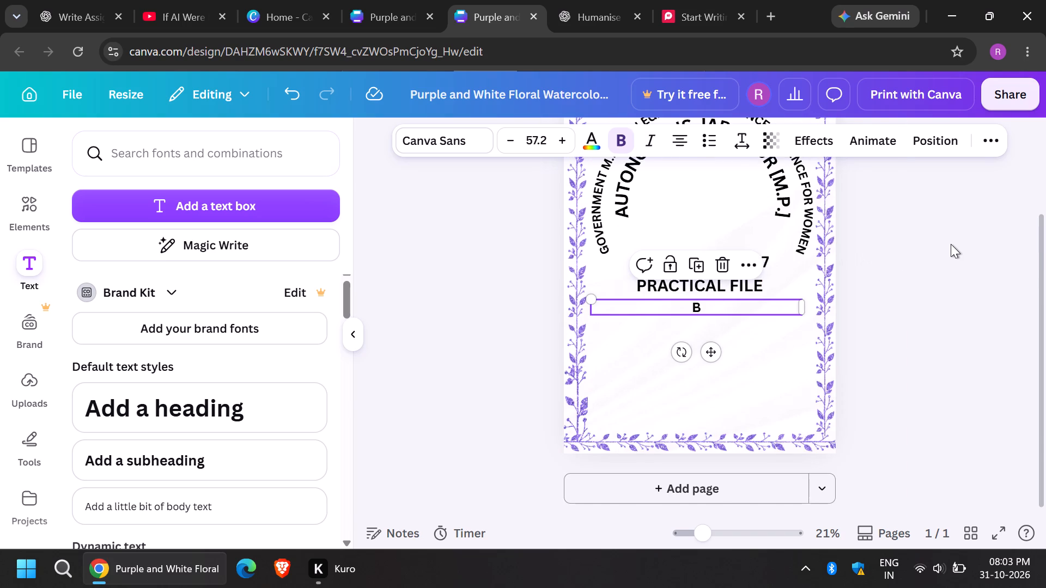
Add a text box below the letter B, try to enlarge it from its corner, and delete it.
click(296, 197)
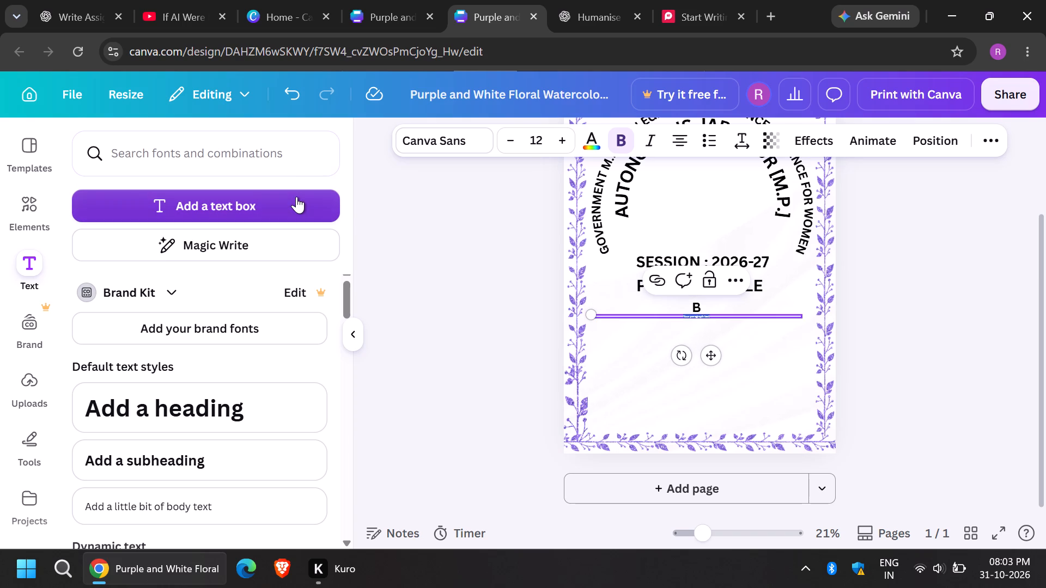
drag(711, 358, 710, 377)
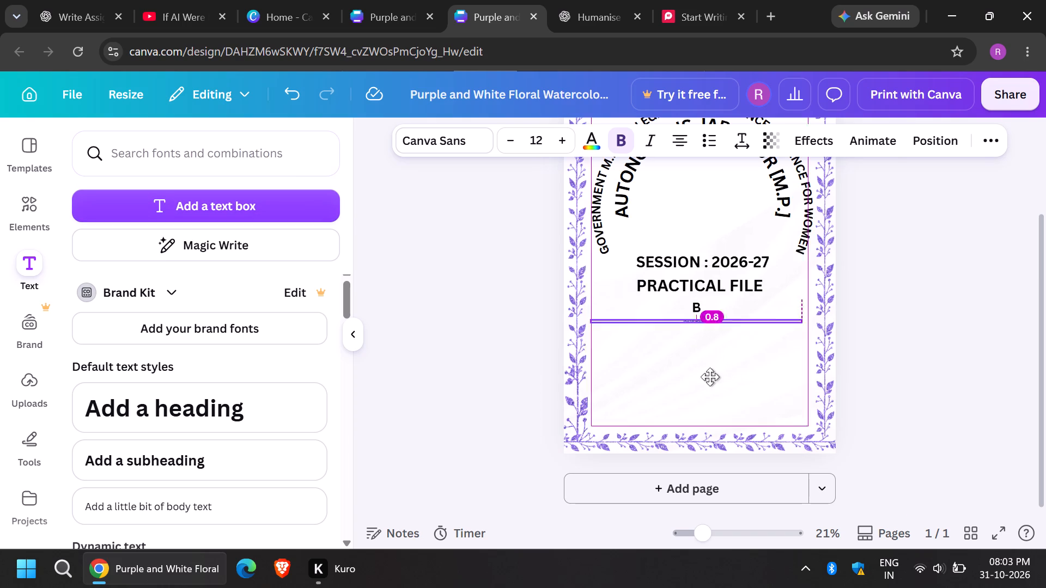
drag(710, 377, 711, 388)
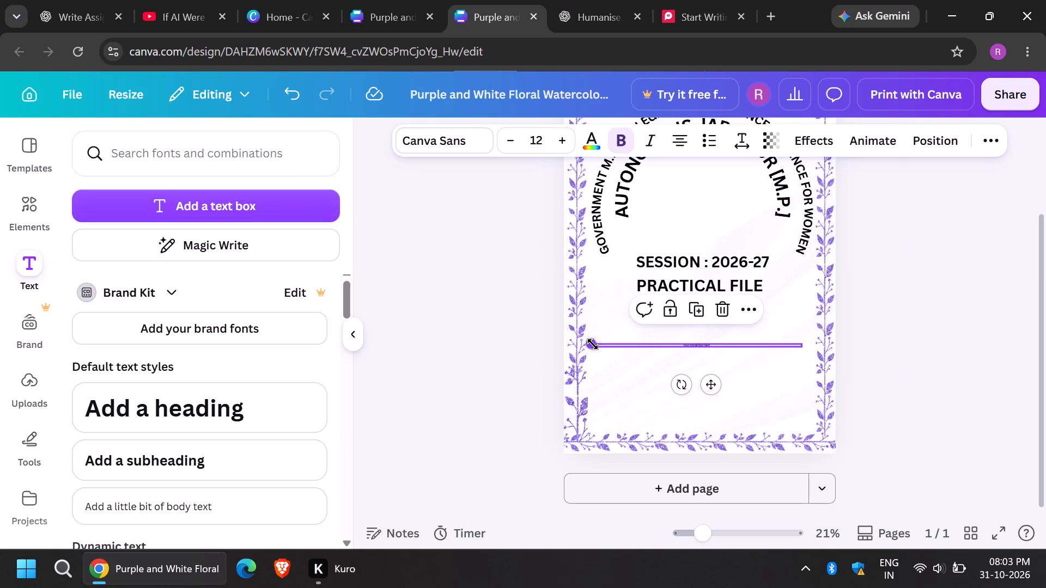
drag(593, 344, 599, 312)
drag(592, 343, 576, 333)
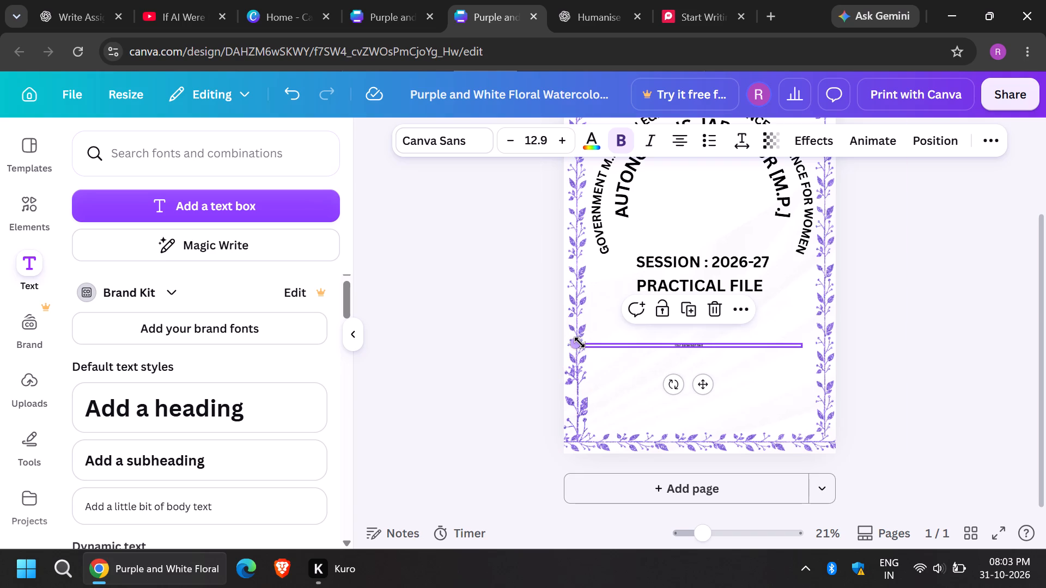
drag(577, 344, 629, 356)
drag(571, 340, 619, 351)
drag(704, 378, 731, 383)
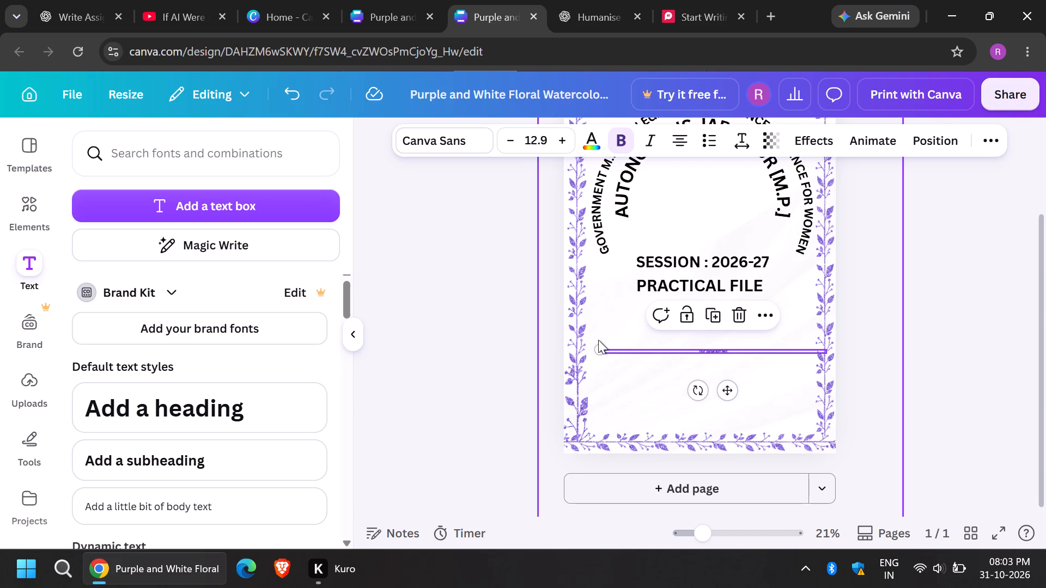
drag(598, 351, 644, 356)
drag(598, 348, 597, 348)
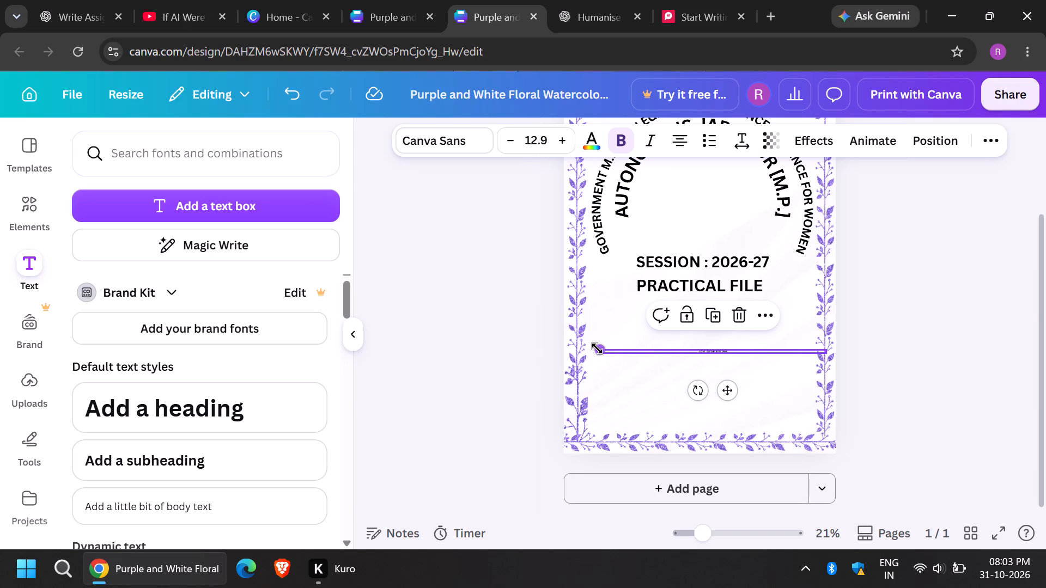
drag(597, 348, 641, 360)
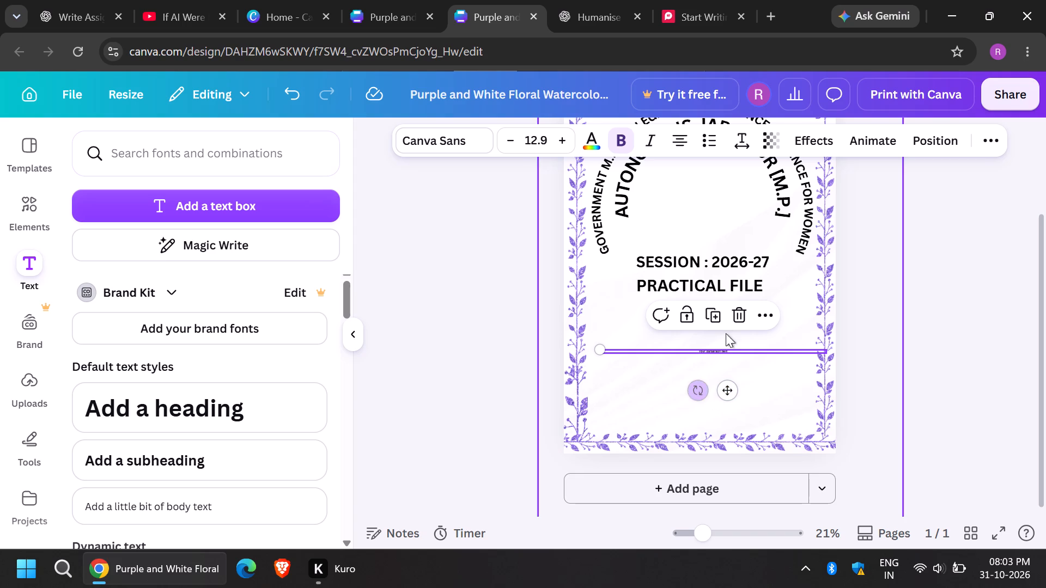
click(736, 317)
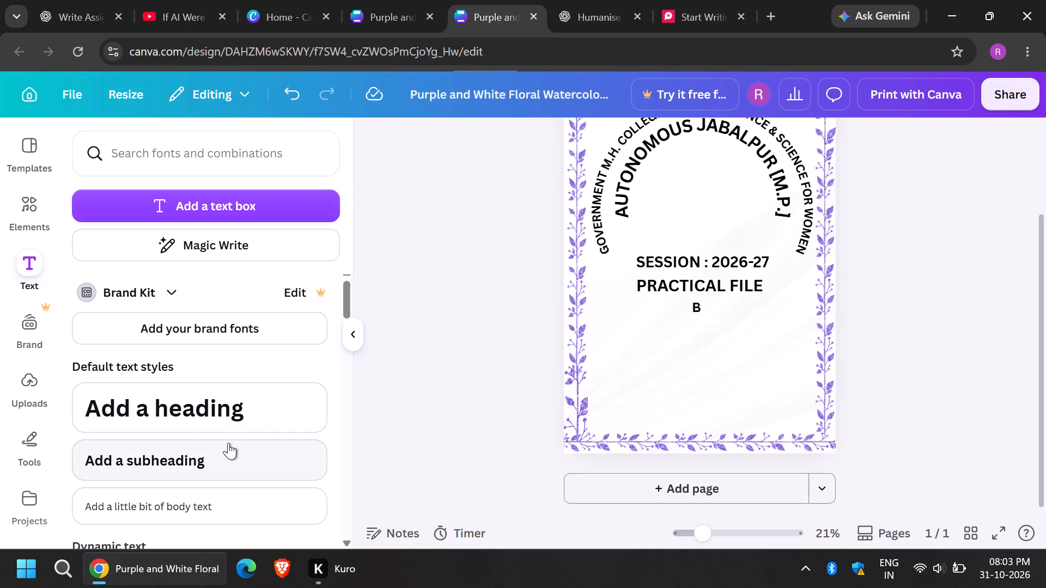
Add a heading box below the letter B, scale its text to size 81.4, and widen the box toward the left border.
click(230, 409)
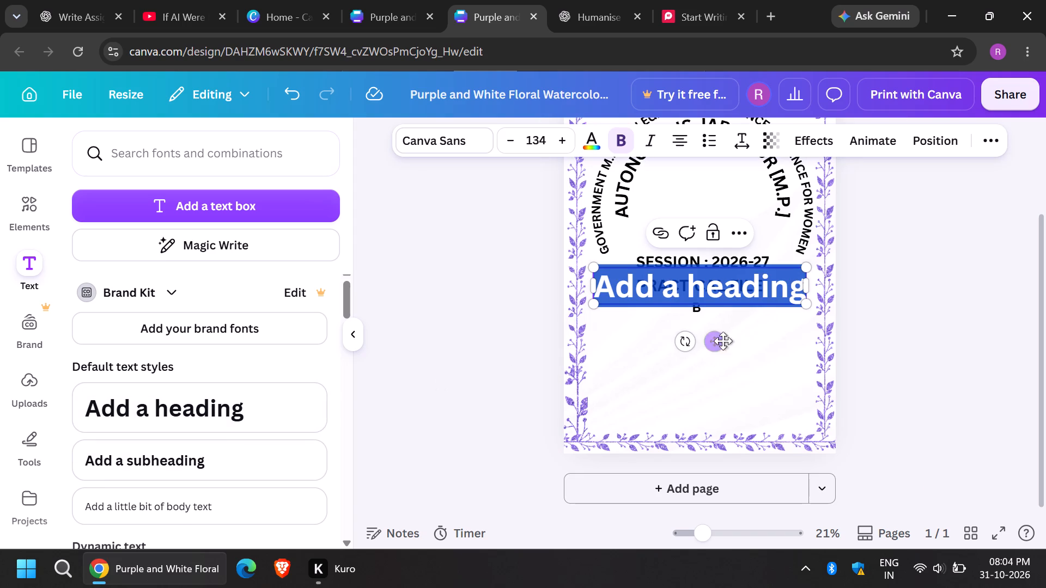
drag(709, 341, 713, 414)
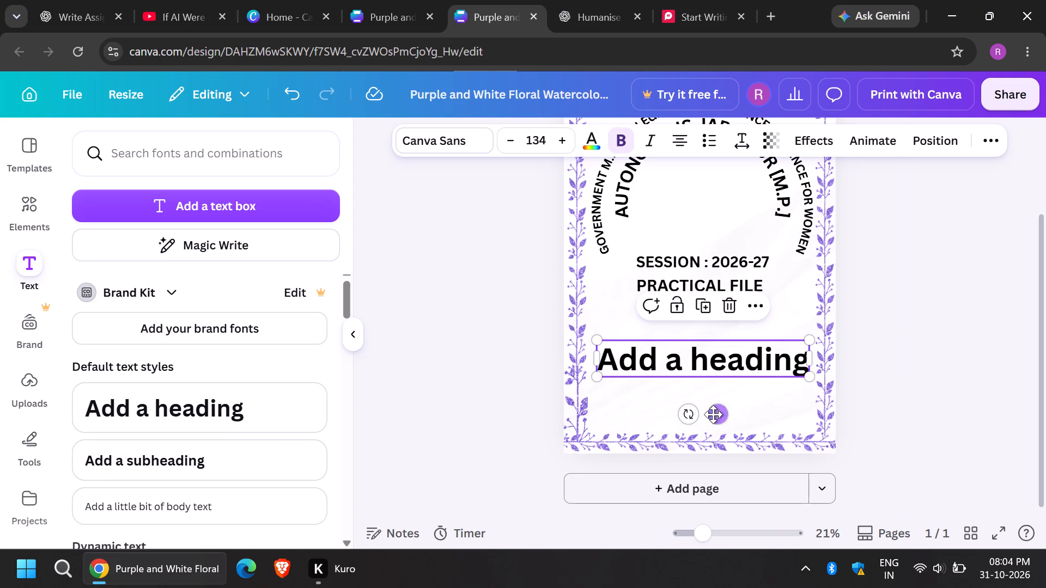
drag(595, 363, 645, 367)
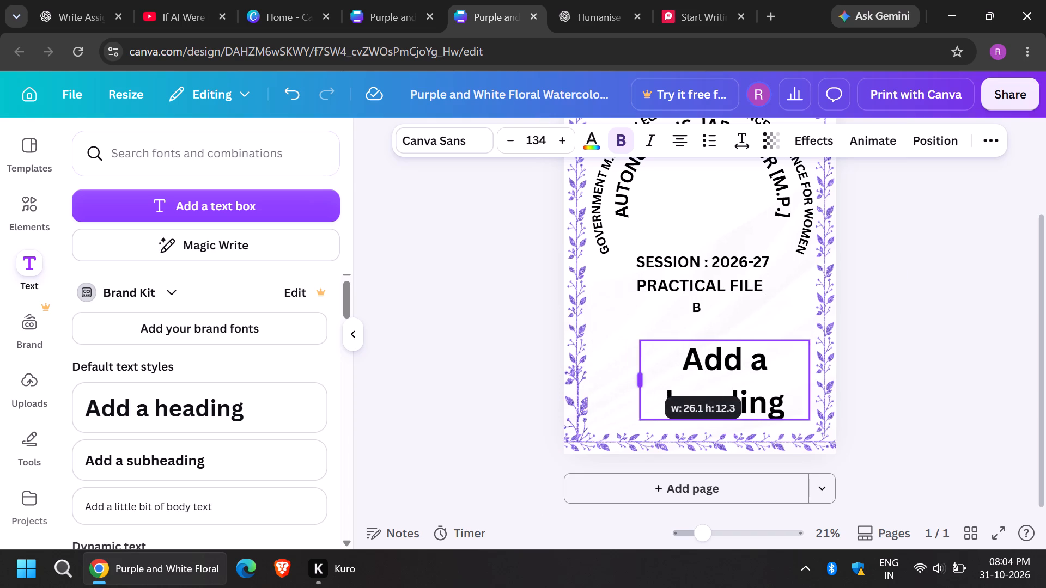
drag(645, 367, 589, 362)
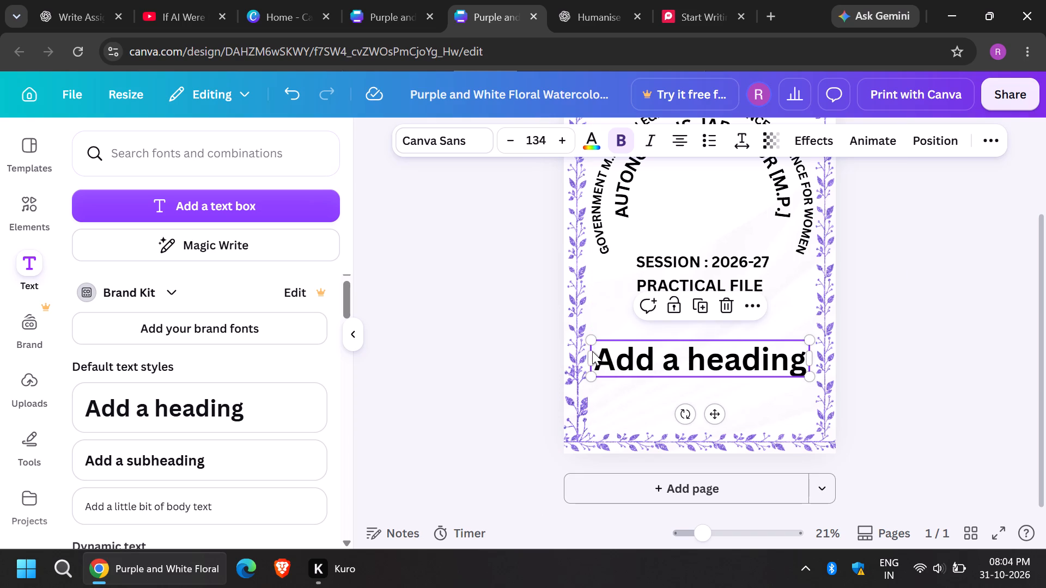
drag(588, 339, 652, 362)
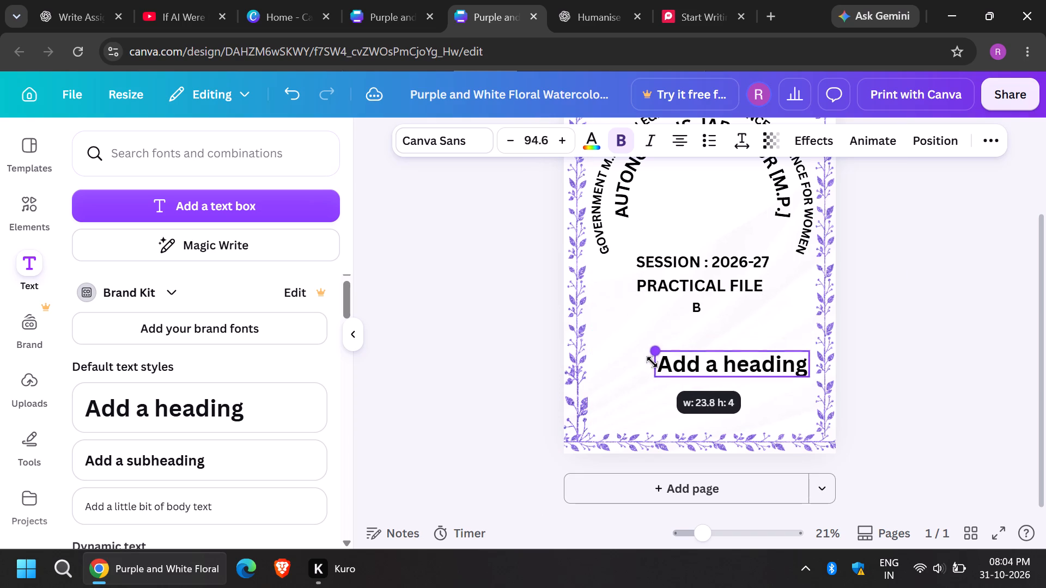
drag(652, 362, 677, 367)
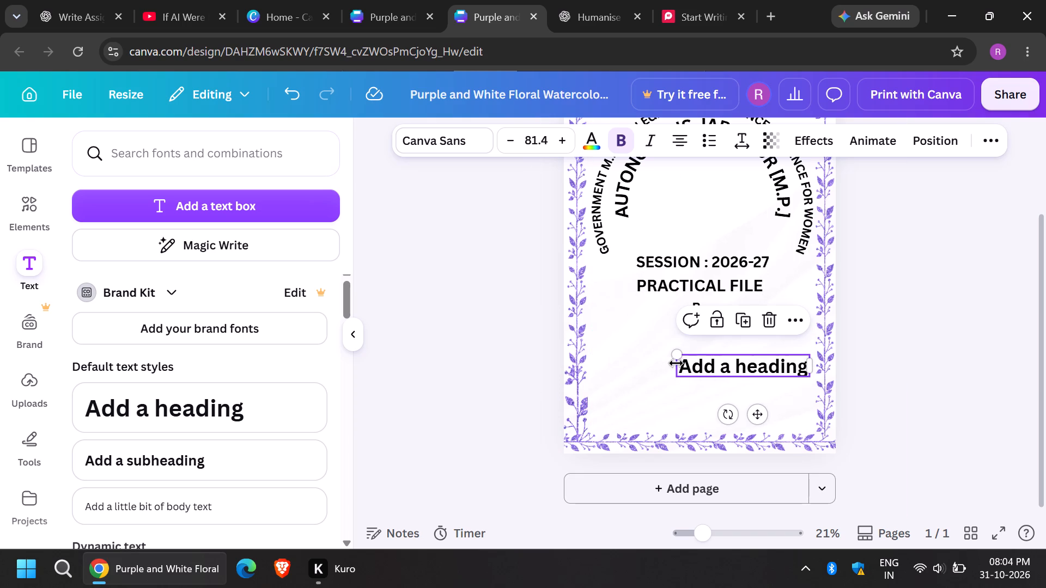
click(678, 363)
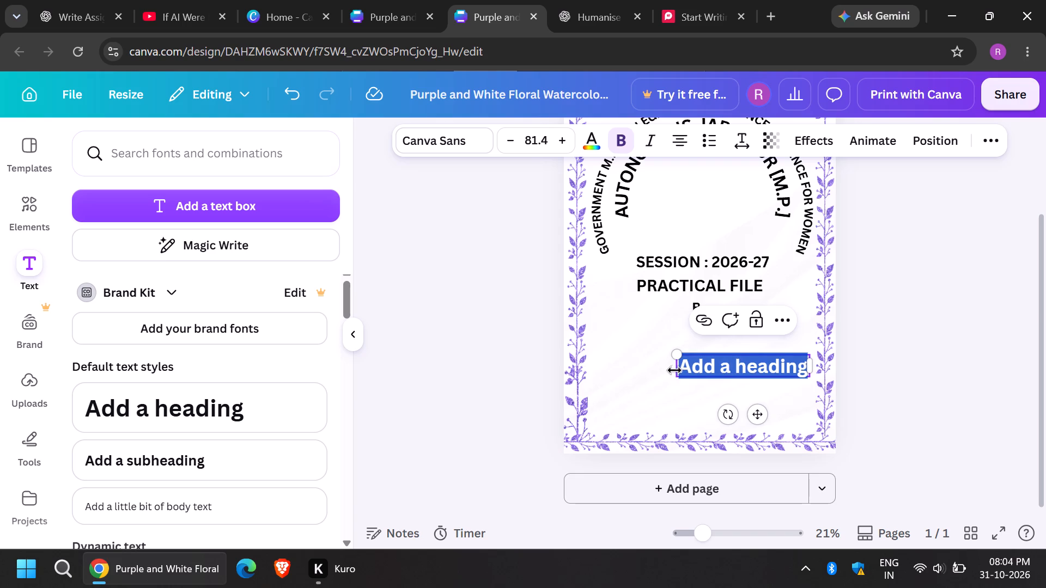
drag(673, 370, 626, 367)
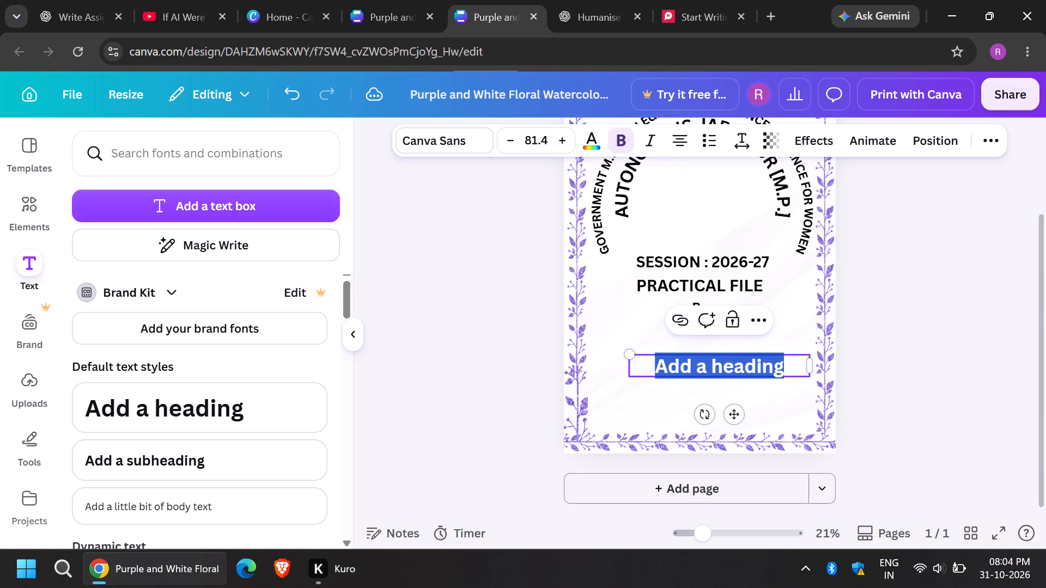
Replace the new heading's placeholder text with "SUBMITTED TO SUBMITTED BY".
click(782, 365)
key(BackSpace)
key(BackSpace)
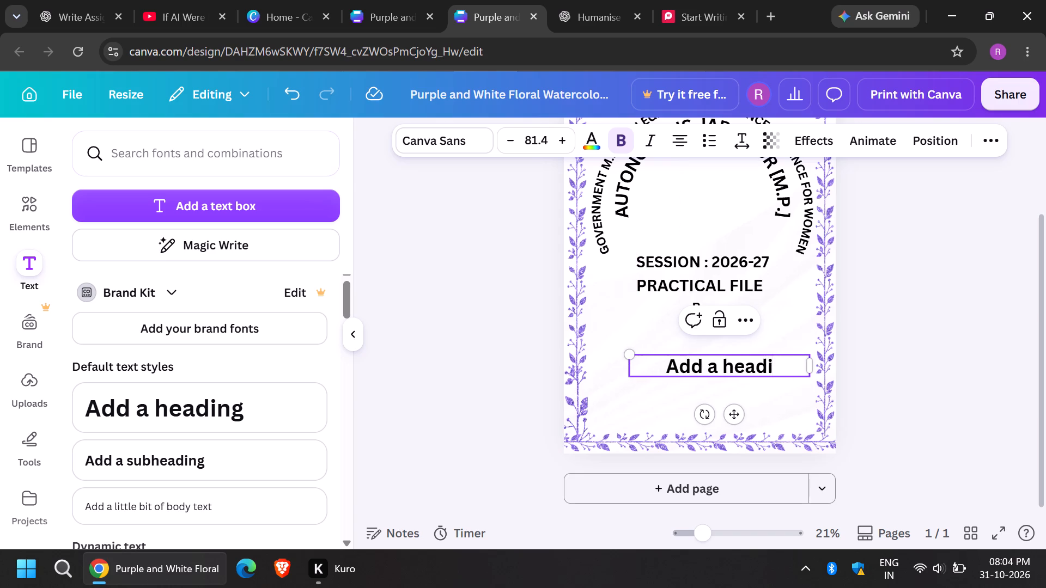
key(BackSpace)
key(BackSpace)
key(BackSpace)
key(BackSpace)
key(BackSpace)
key(BackSpace)
key(BackSpace)
key(BackSpace)
key(BackSpace)
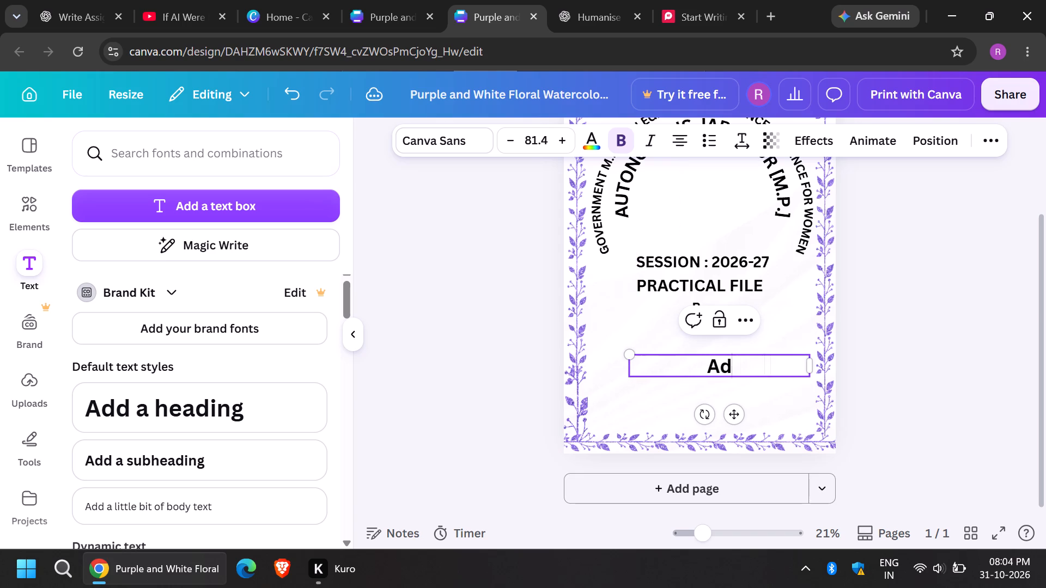
key(BackSpace)
key(BackSpace)
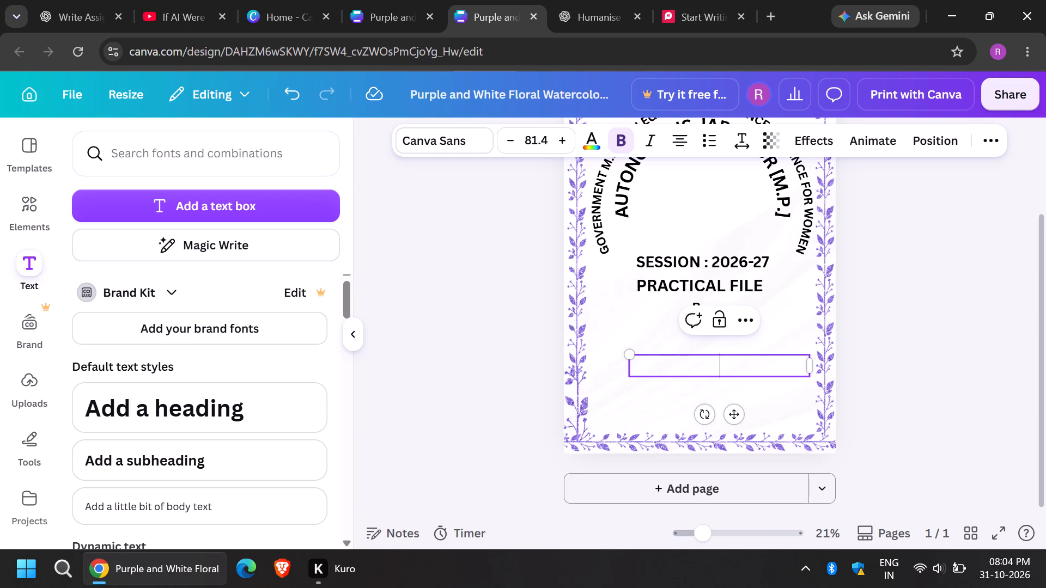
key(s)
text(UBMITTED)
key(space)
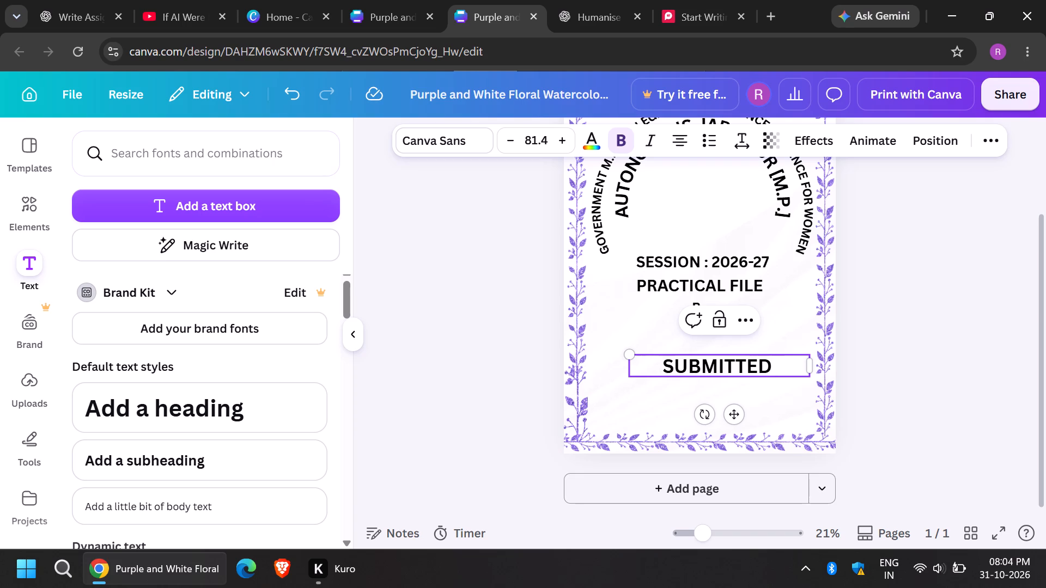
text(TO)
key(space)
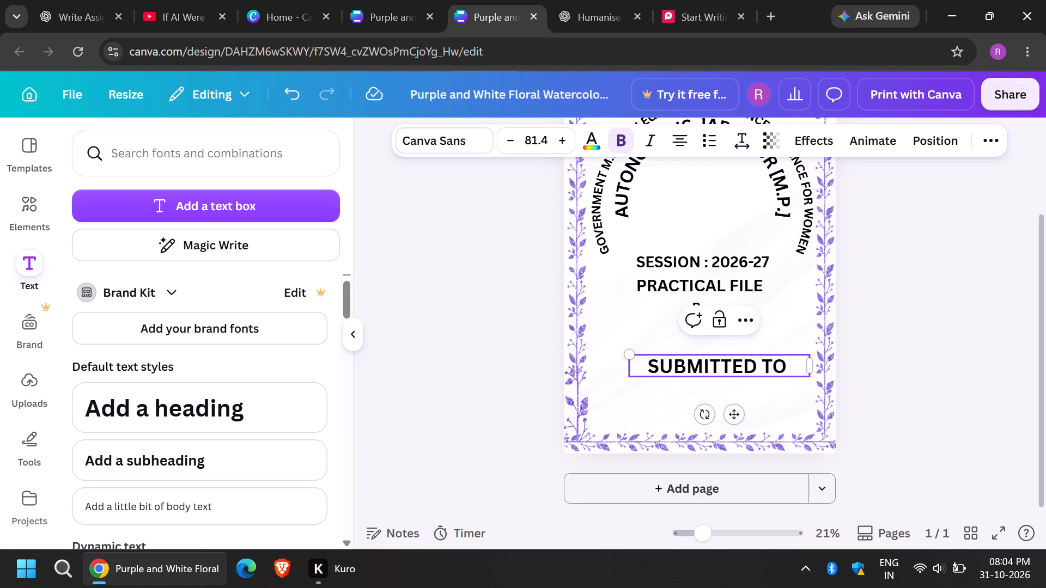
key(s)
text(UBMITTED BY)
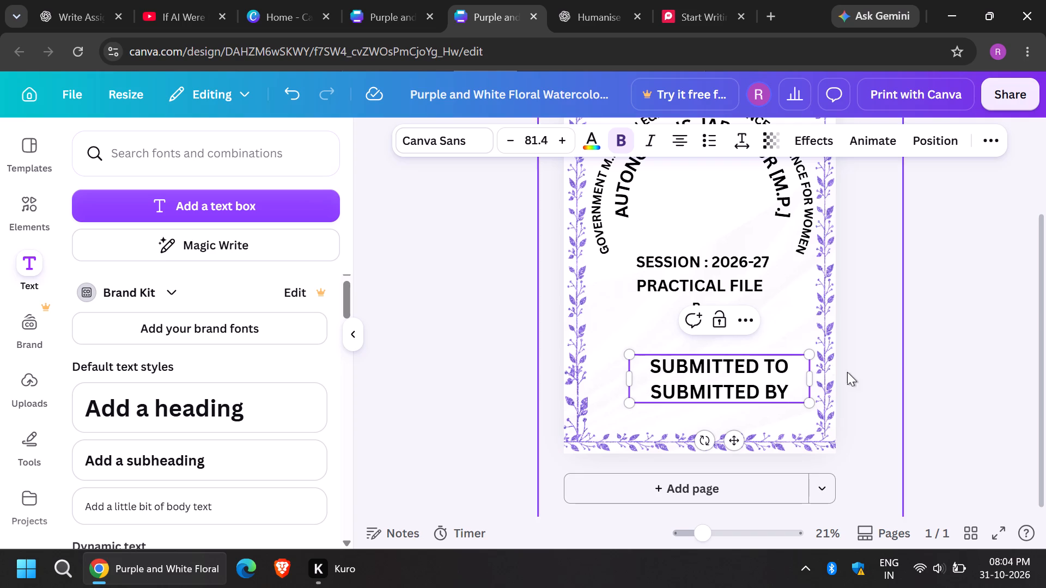
Widen the heading box until its text fits on one line, and insert five extra spaces before "SUBMITTED BY".
click(808, 379)
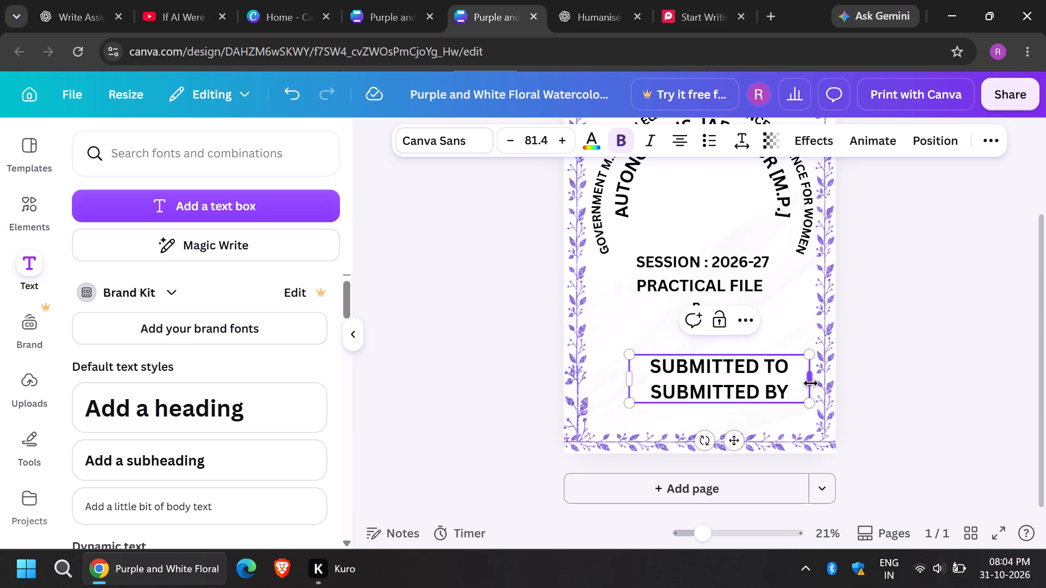
drag(810, 381, 947, 352)
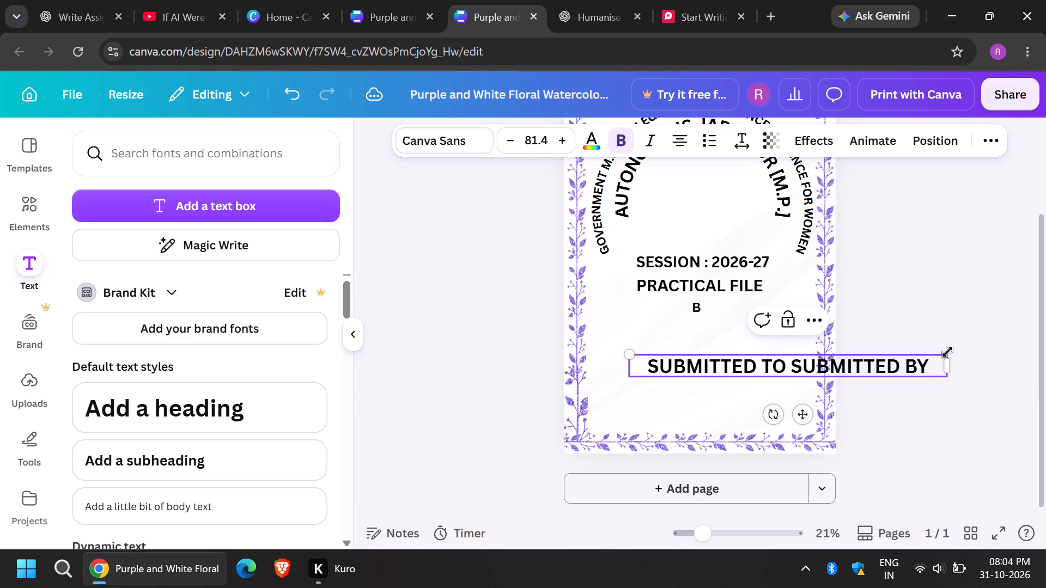
click(789, 370)
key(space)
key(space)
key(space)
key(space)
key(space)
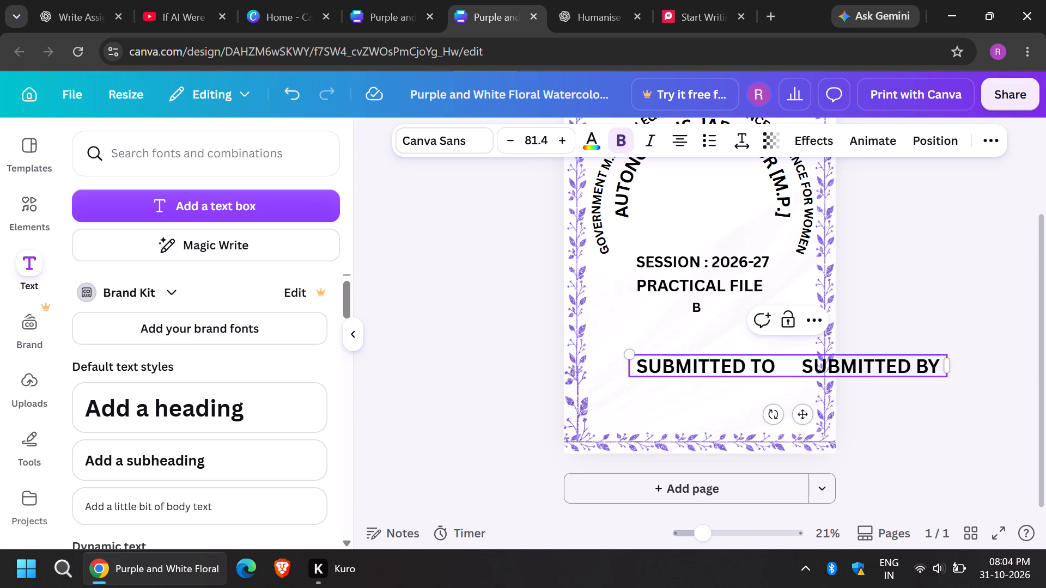
Add a colon after both "SUBMITTED TO" and "SUBMITTED BY".
click(777, 365)
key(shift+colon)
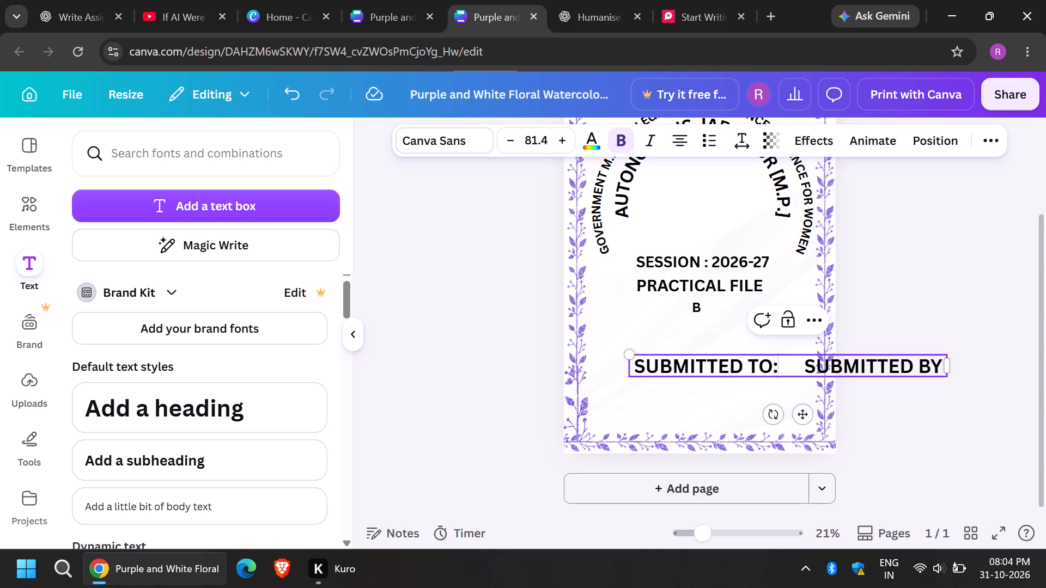
click(944, 369)
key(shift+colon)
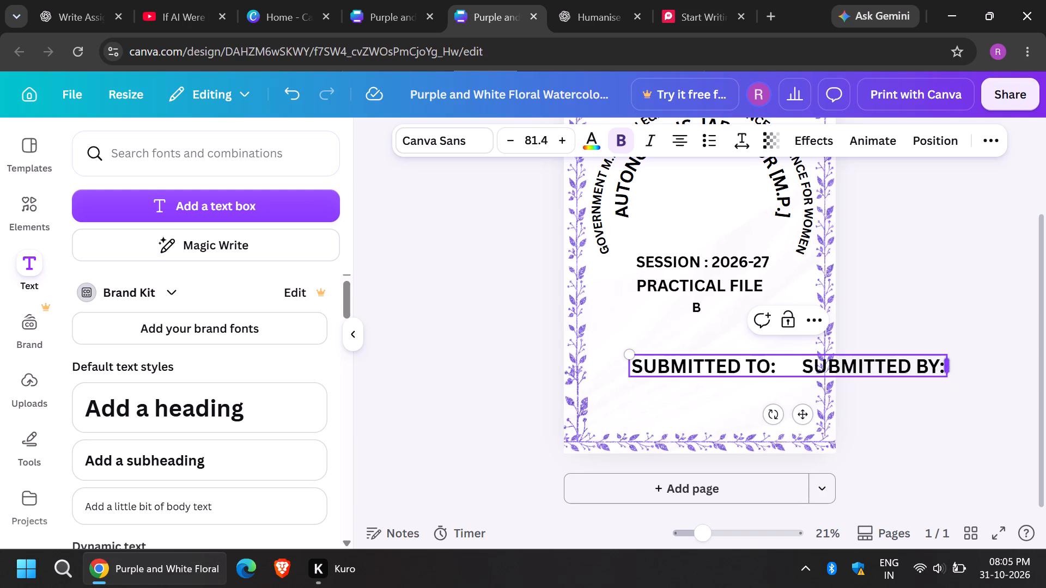
Move the submission line below the letter B, scale its text to size 53.9, and fit its box between the page's floral side borders.
drag(627, 357, 656, 369)
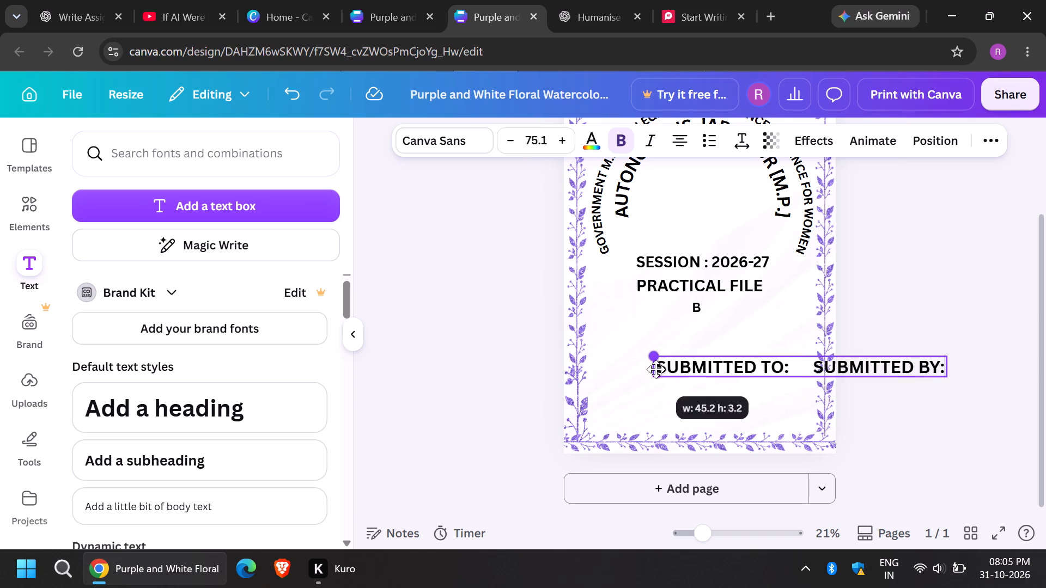
drag(656, 369, 808, 372)
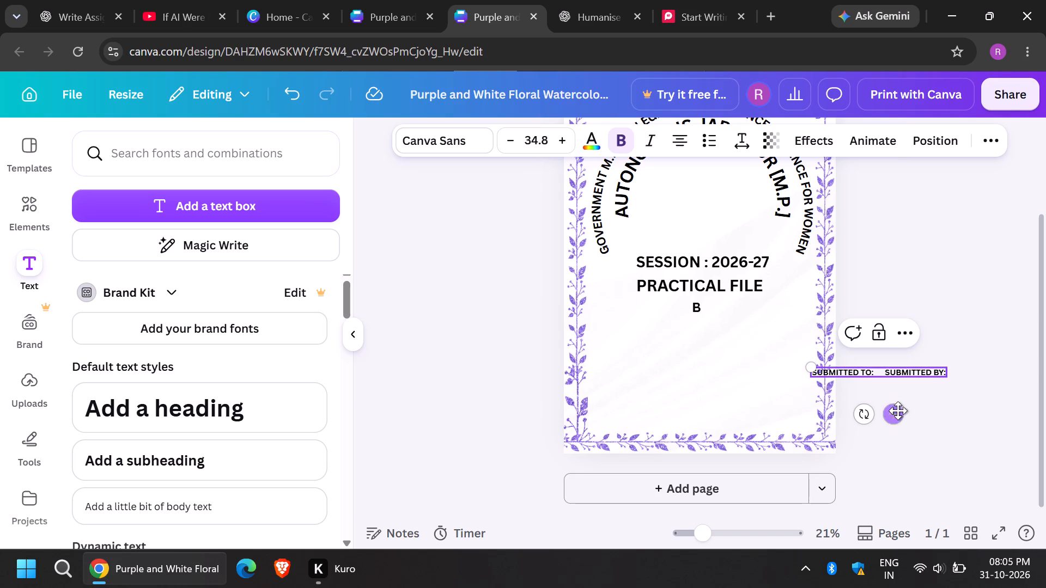
drag(897, 414, 682, 394)
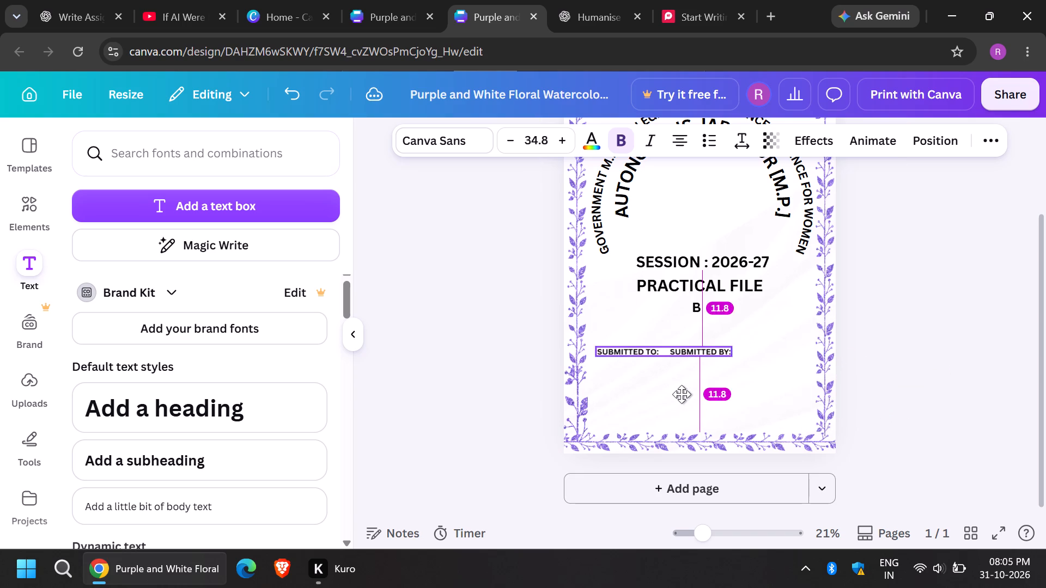
drag(682, 394, 751, 393)
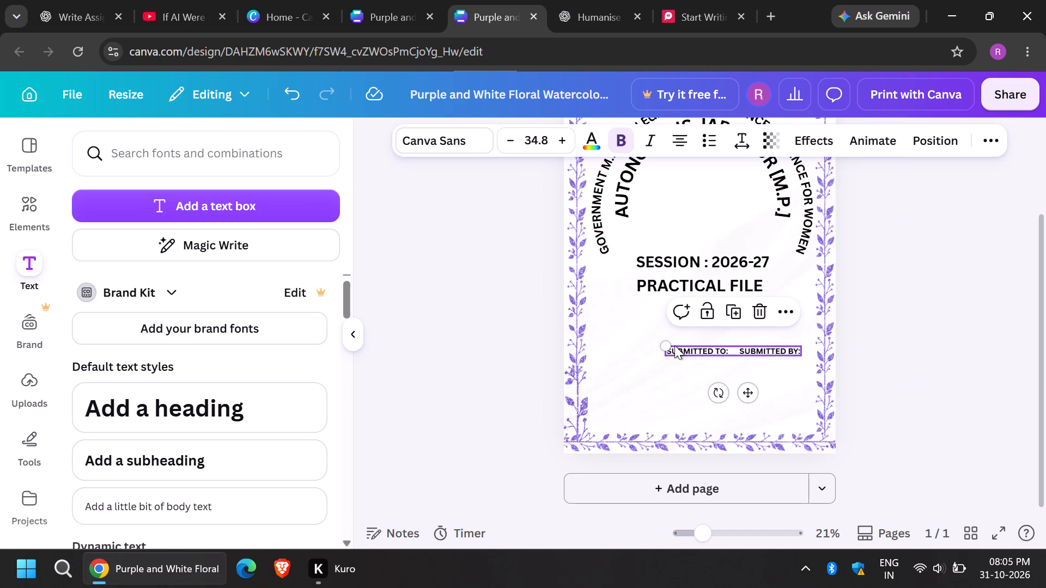
drag(665, 346, 598, 350)
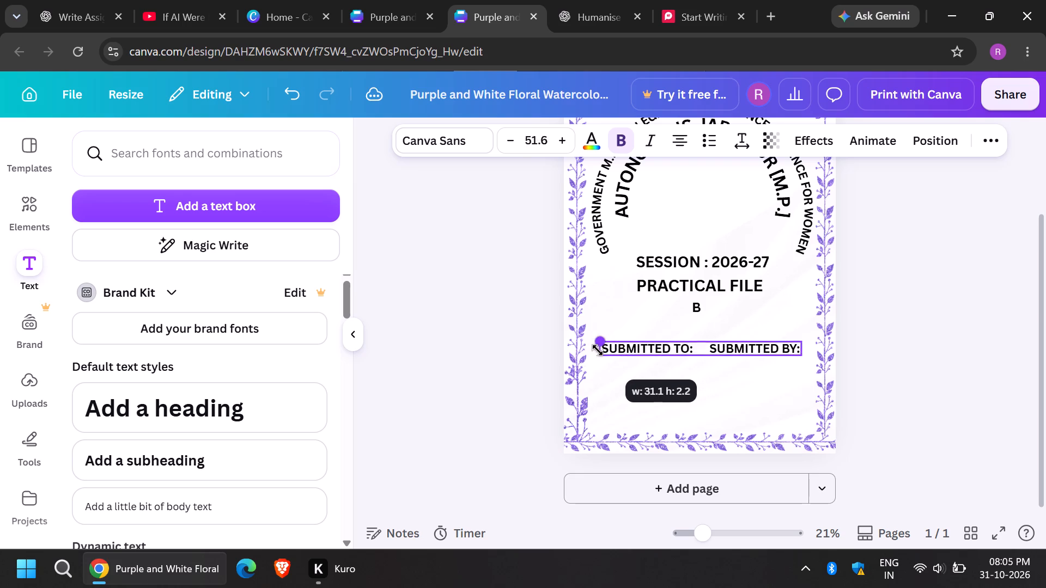
drag(598, 350, 592, 350)
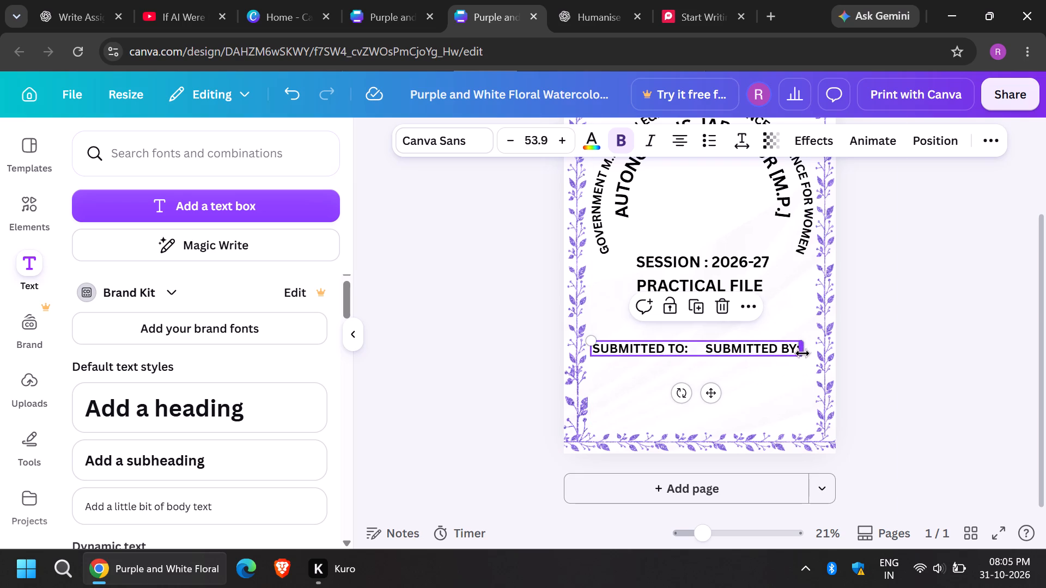
drag(802, 354, 817, 353)
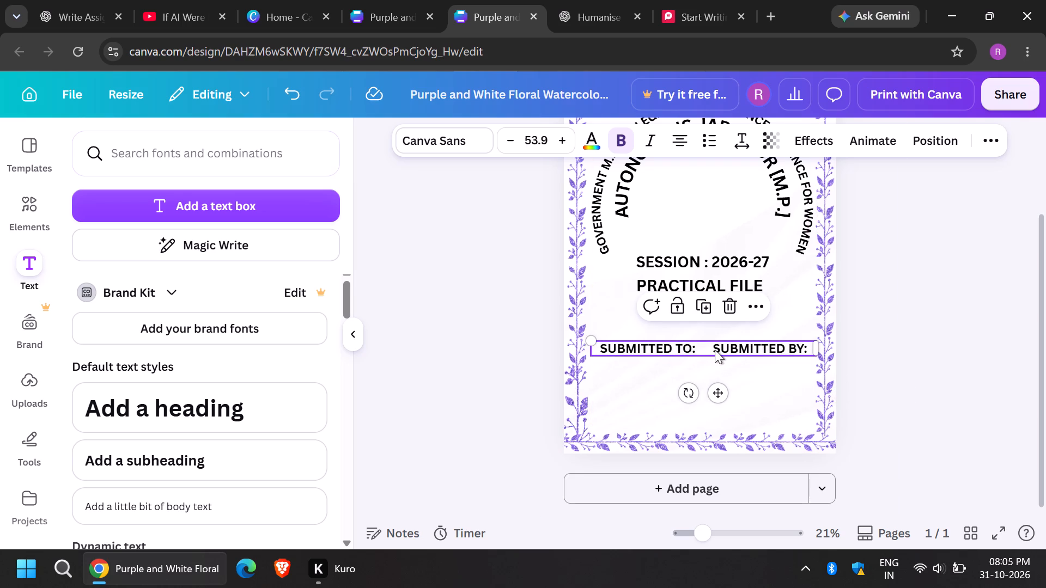
Insert four more spaces between "SUBMITTED TO:" and "SUBMITTED BY:" to spread the two labels apart, and deselect the box.
click(706, 346)
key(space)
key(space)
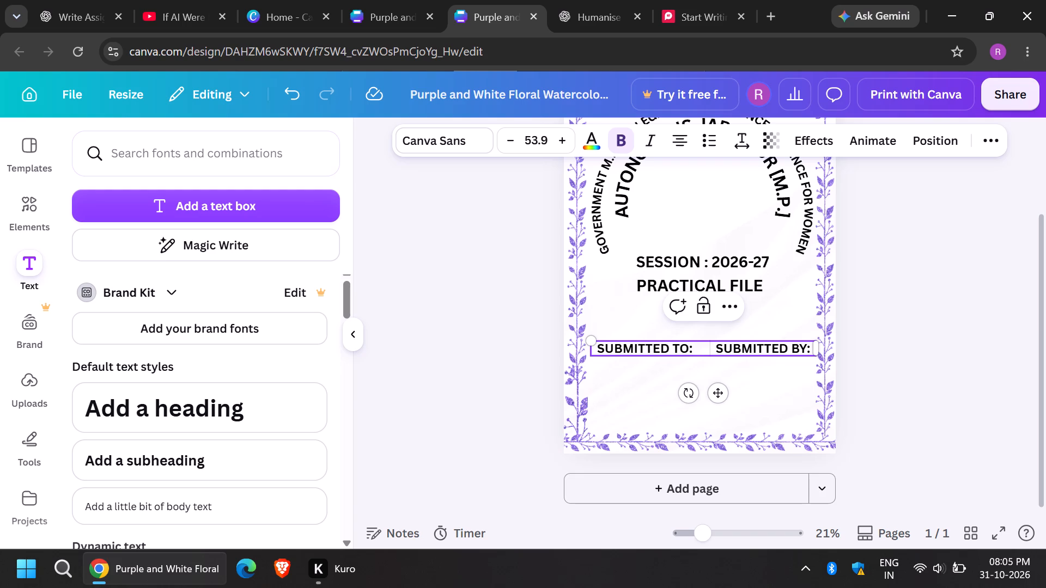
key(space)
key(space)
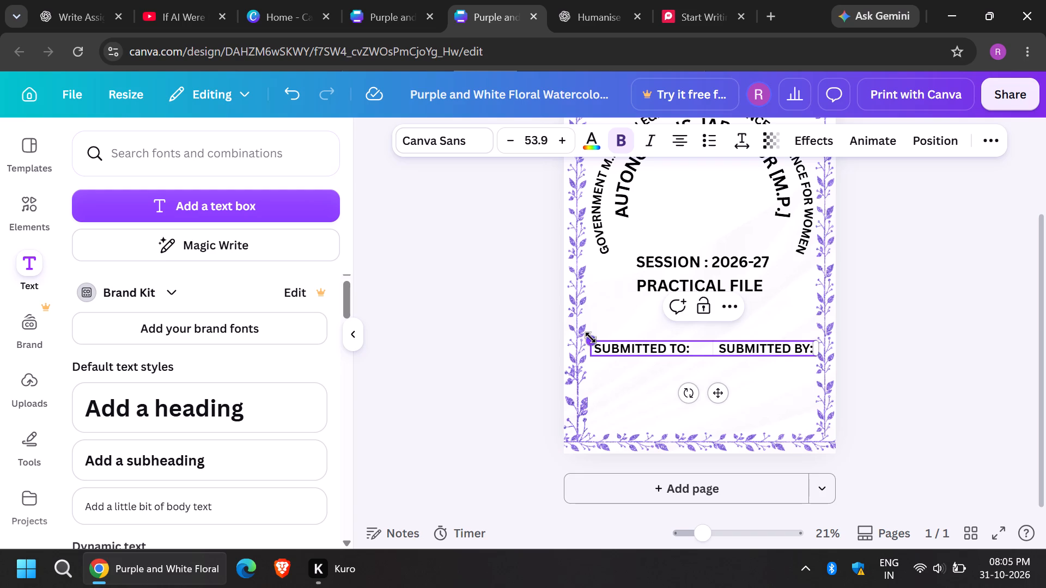
click(925, 389)
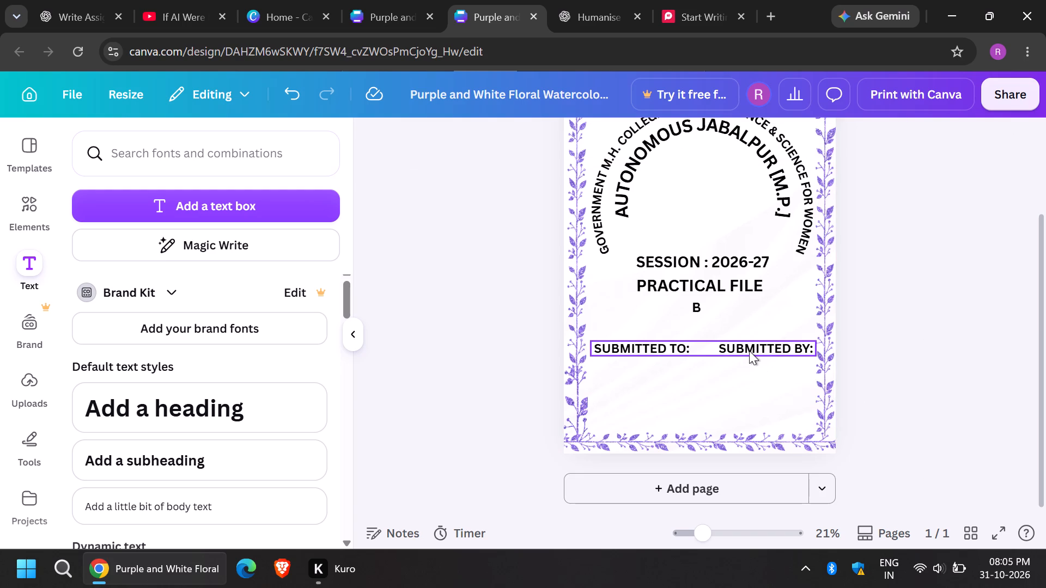
Set the SUBMITTED TO / SUBMITTED BY line to size 56.9 and widen its box so both labels fit on one line.
click(749, 351)
click(565, 143)
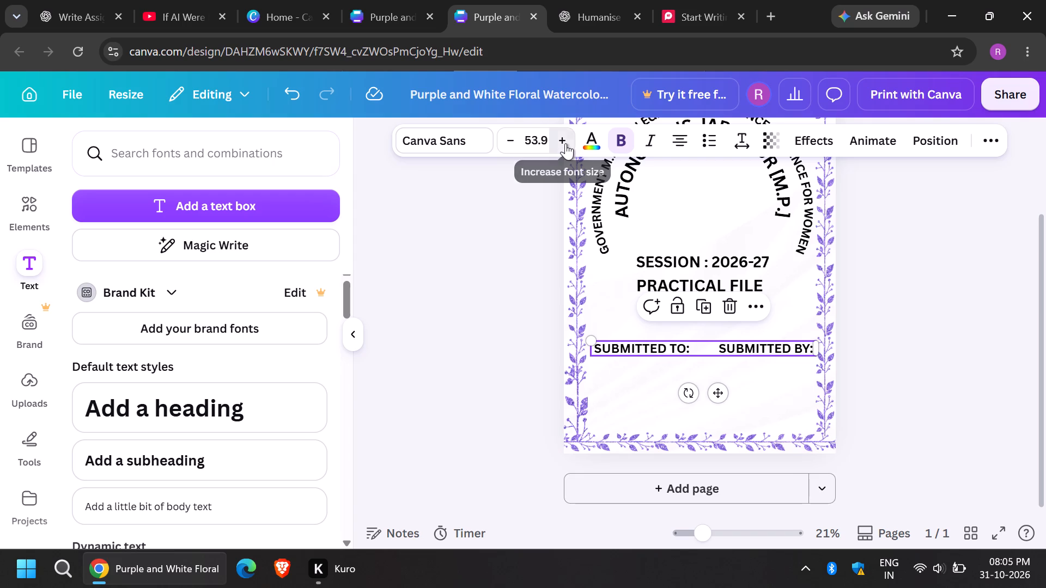
click(565, 143)
click(565, 143)
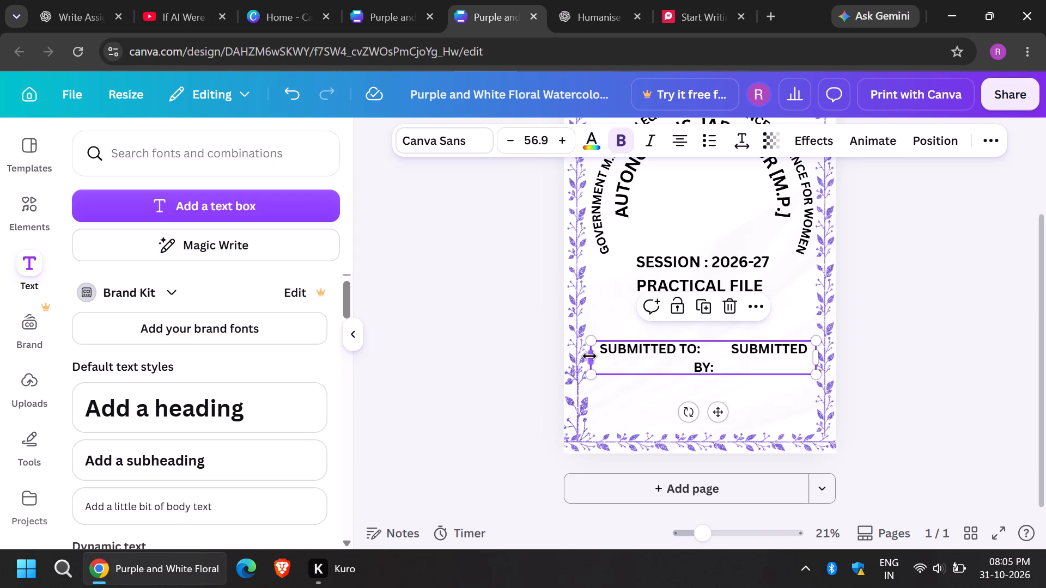
drag(589, 356, 610, 356)
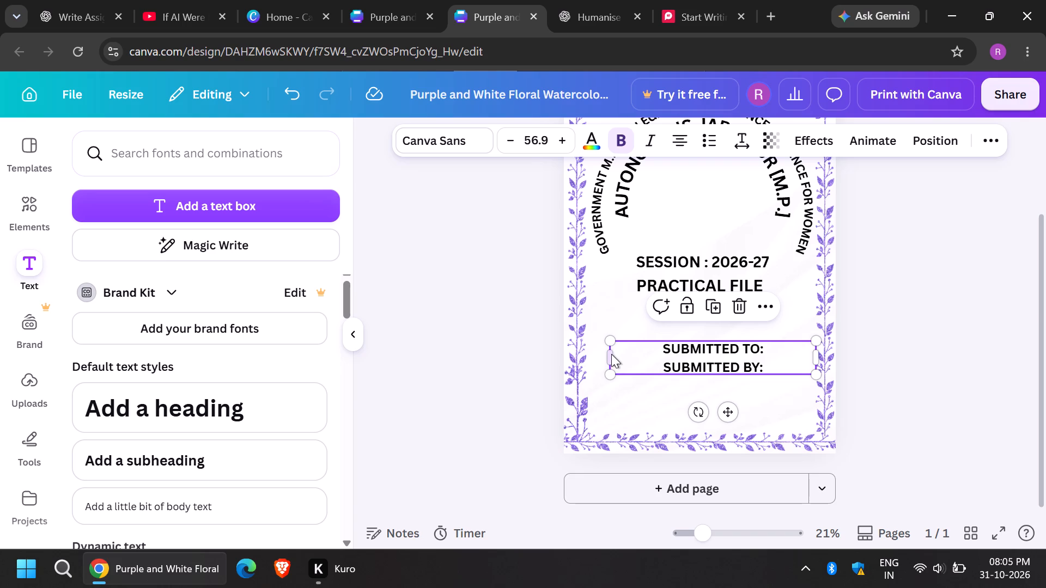
drag(608, 353, 576, 357)
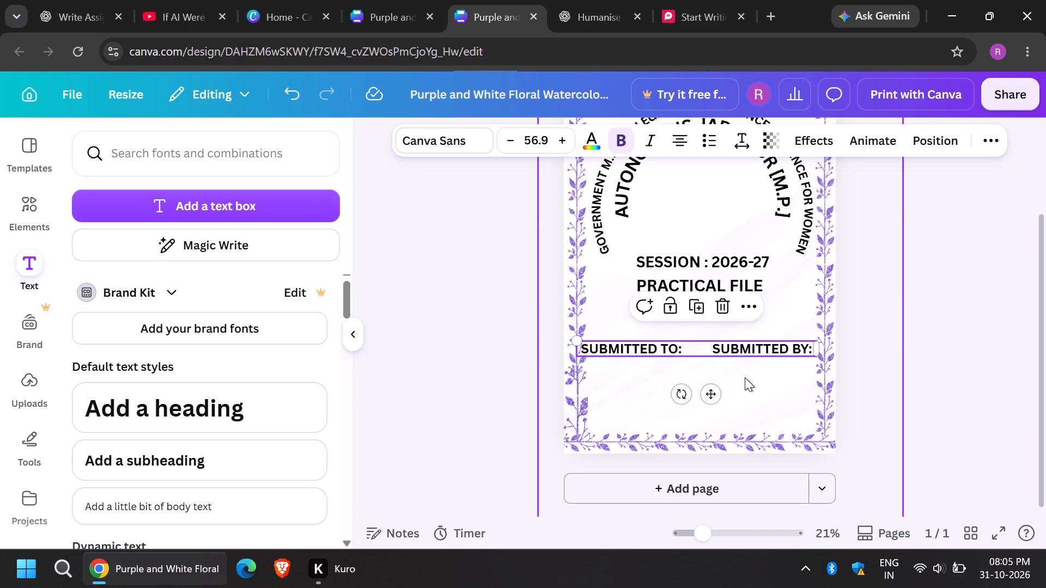
Shift the SUBMITTED TO / SUBMITTED BY line slightly right and up between the side borders, and reduce its font size by one.
click(745, 377)
click(733, 350)
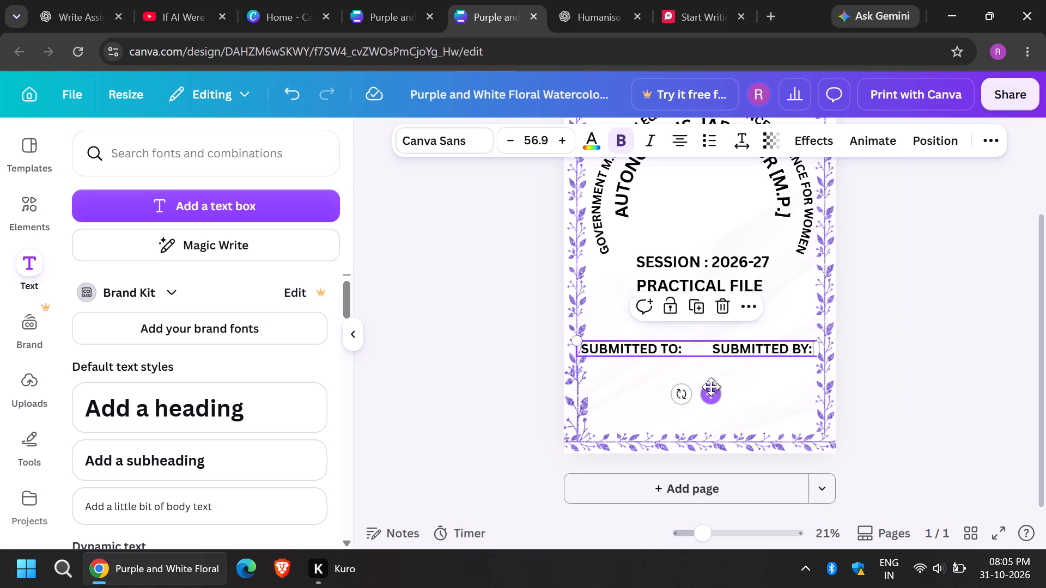
drag(713, 392, 719, 389)
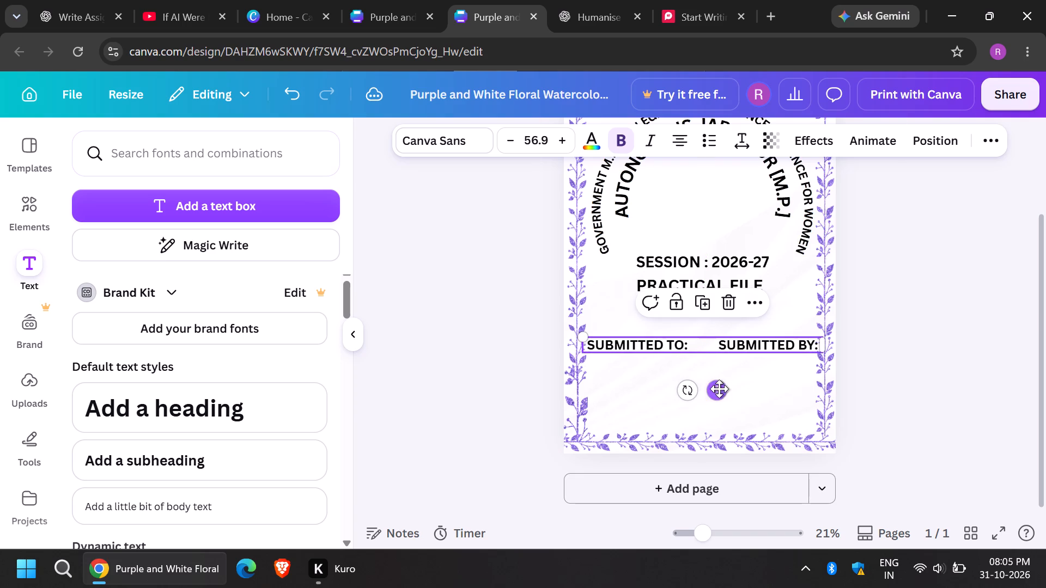
click(512, 140)
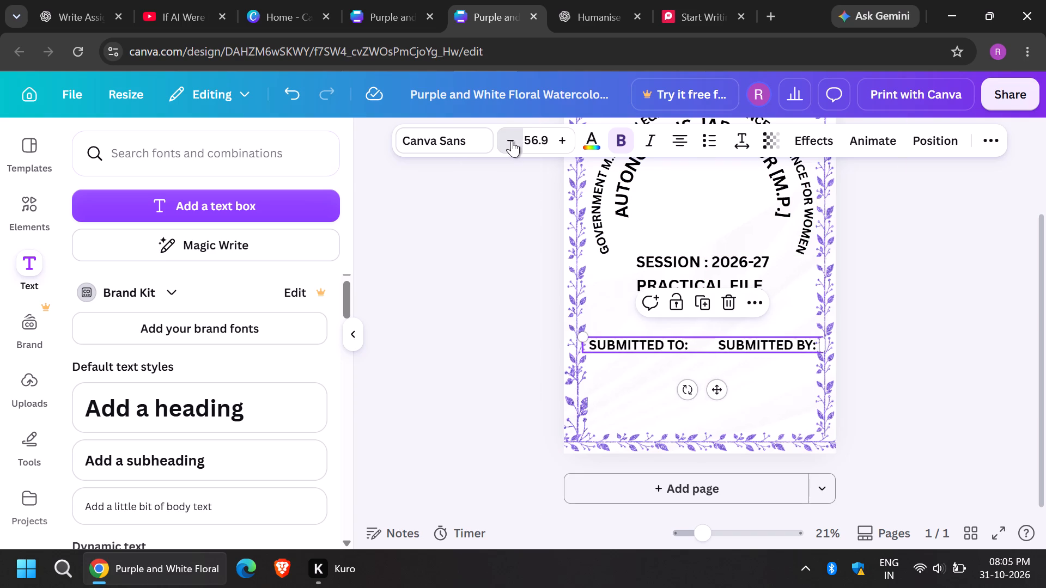
Add a text box below SUBMITTED TO:, enlarge its text to size 48.7, and position it just inside the border.
click(908, 371)
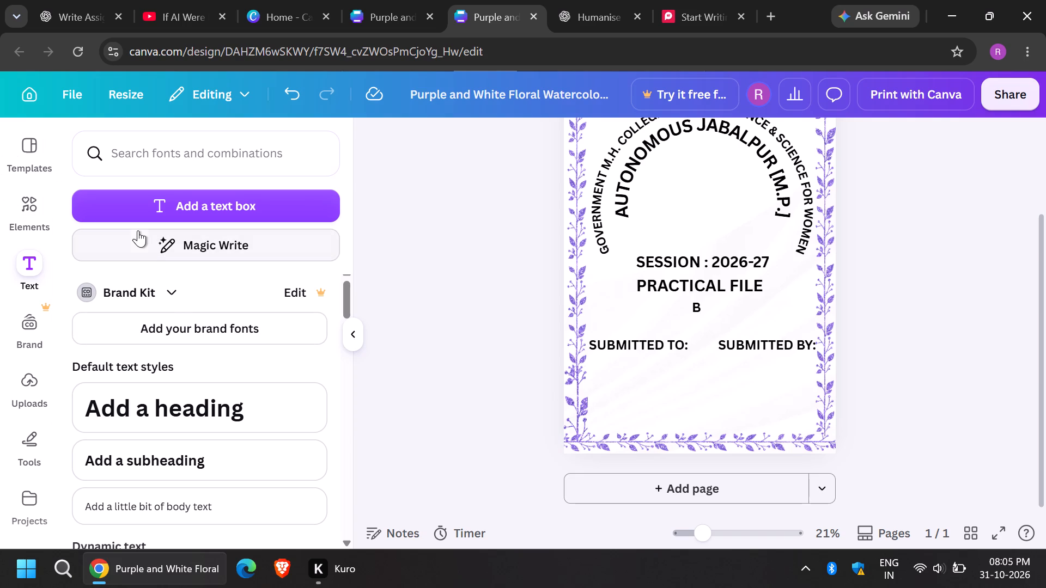
click(161, 206)
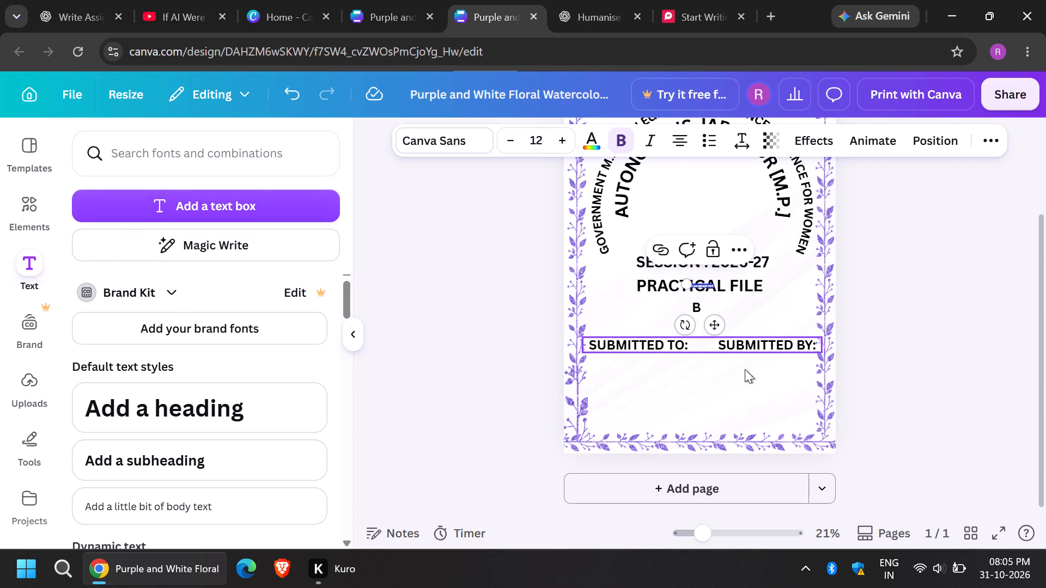
drag(716, 327, 698, 426)
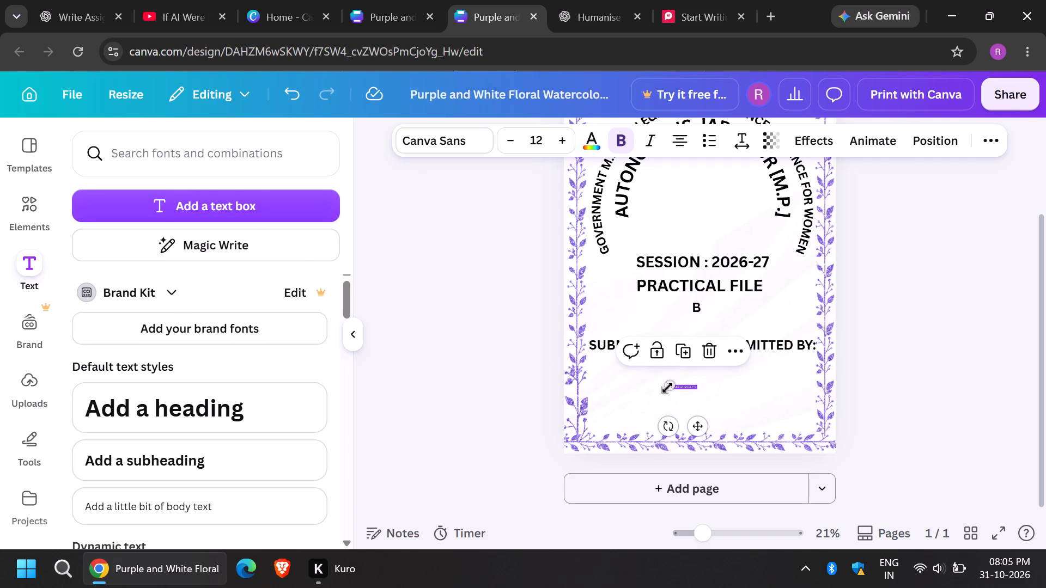
drag(667, 388, 587, 404)
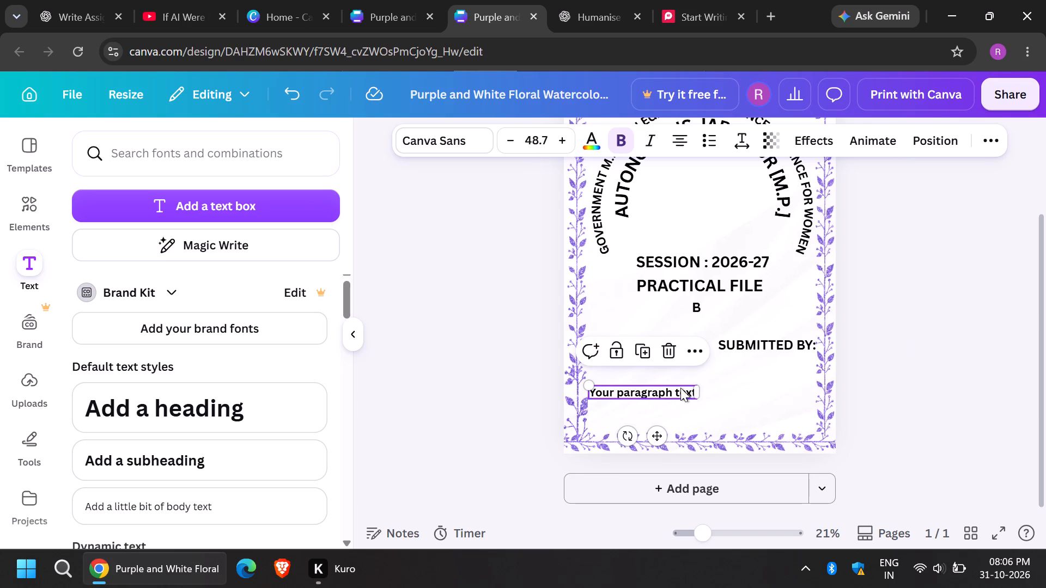
drag(683, 394, 690, 389)
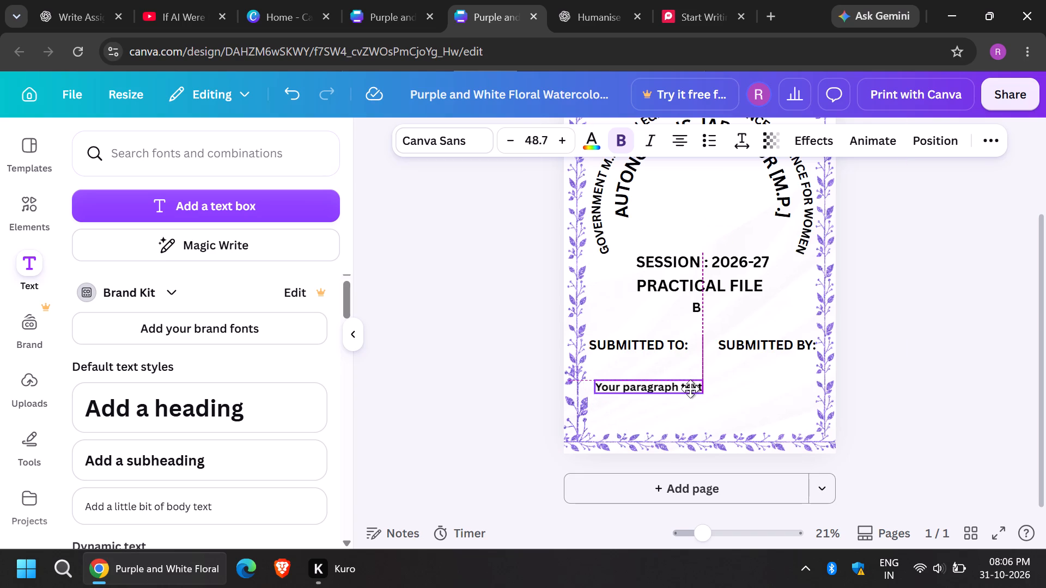
drag(690, 389, 692, 383)
Replace the placeholder in the new text box below SUBMITTED TO: with the recipient's name in capitals.
click(694, 378)
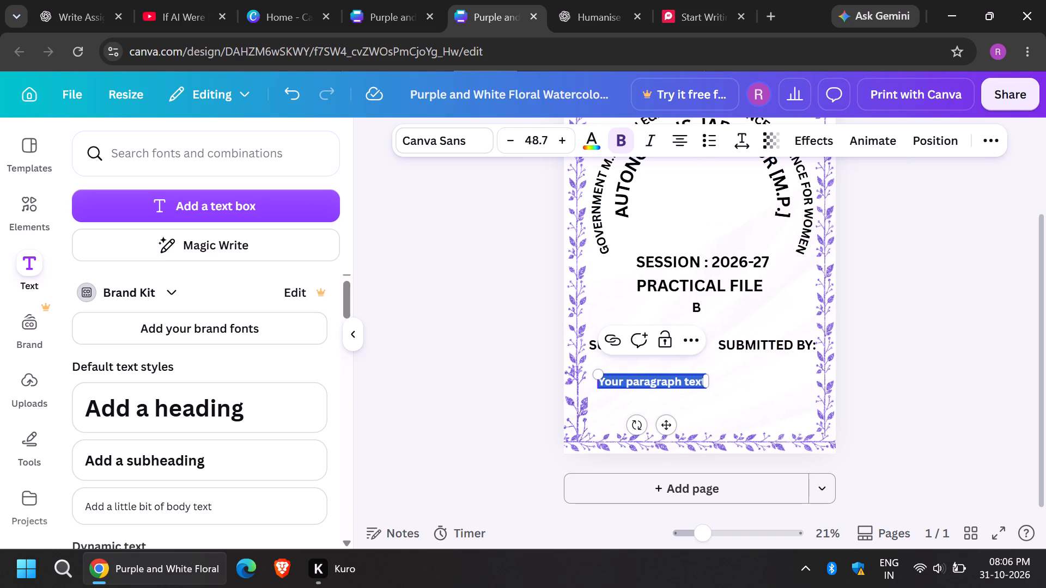
click(694, 378)
key(BackSpace)
key(BackSpace)
key(BackSpace)
key(BackSpace)
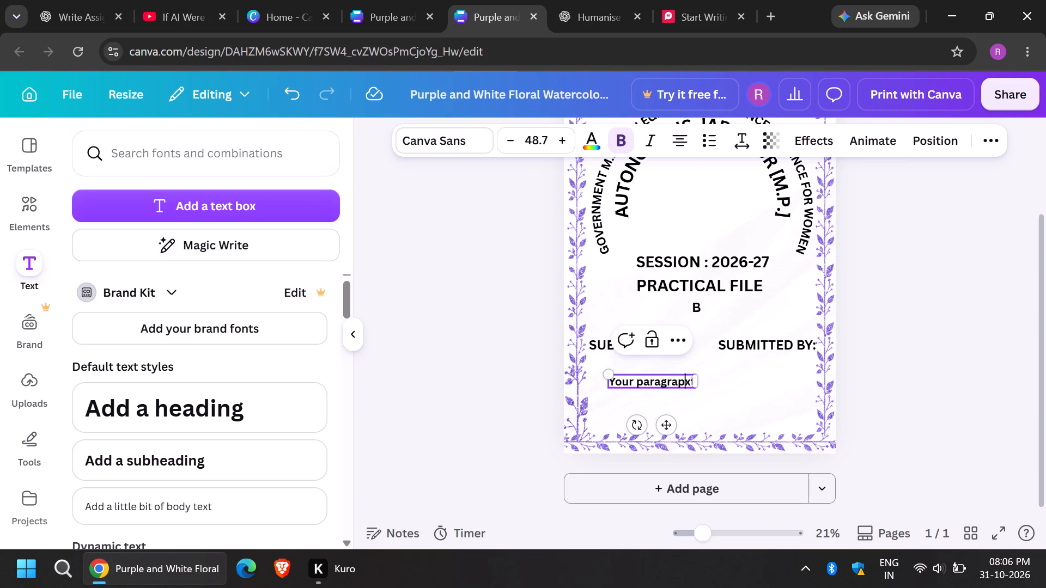
key(BackSpace)
key(BackSpace)
key(BackSpace)
key(BackSpace)
key(BackSpace)
key(BackSpace)
key(BackSpace)
key(BackSpace)
key(BackSpace)
key(BackSpace)
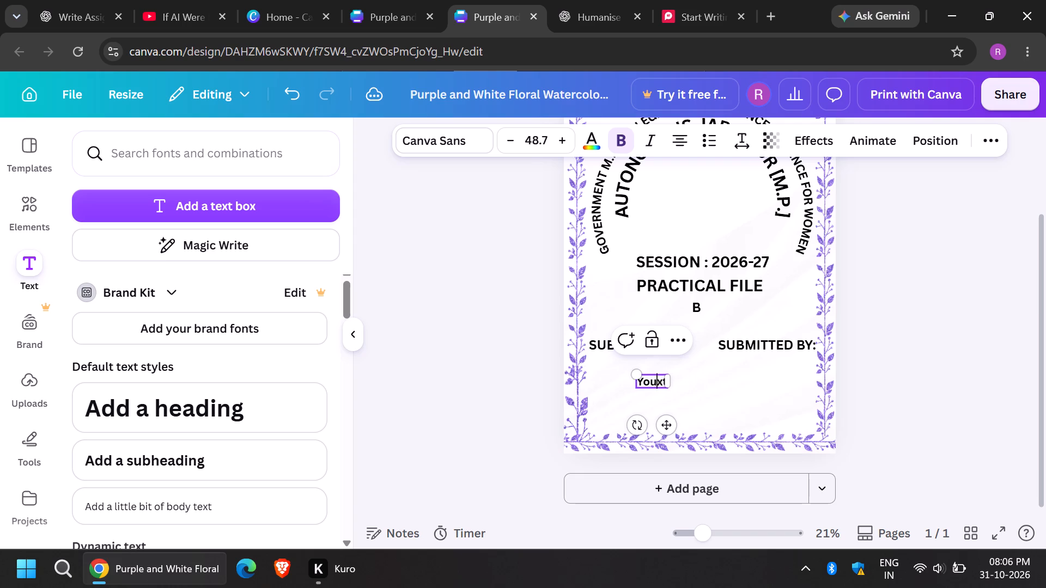
key(BackSpace)
key(BackSpace)
key(BackSpace)
key(Right)
key(Right)
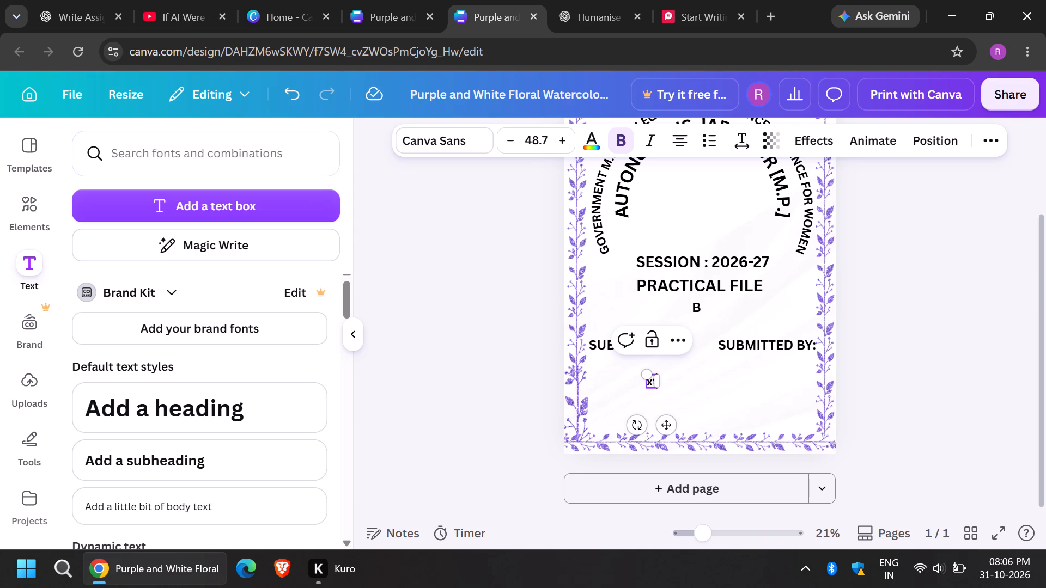
key(BackSpace)
key(BackSpace)
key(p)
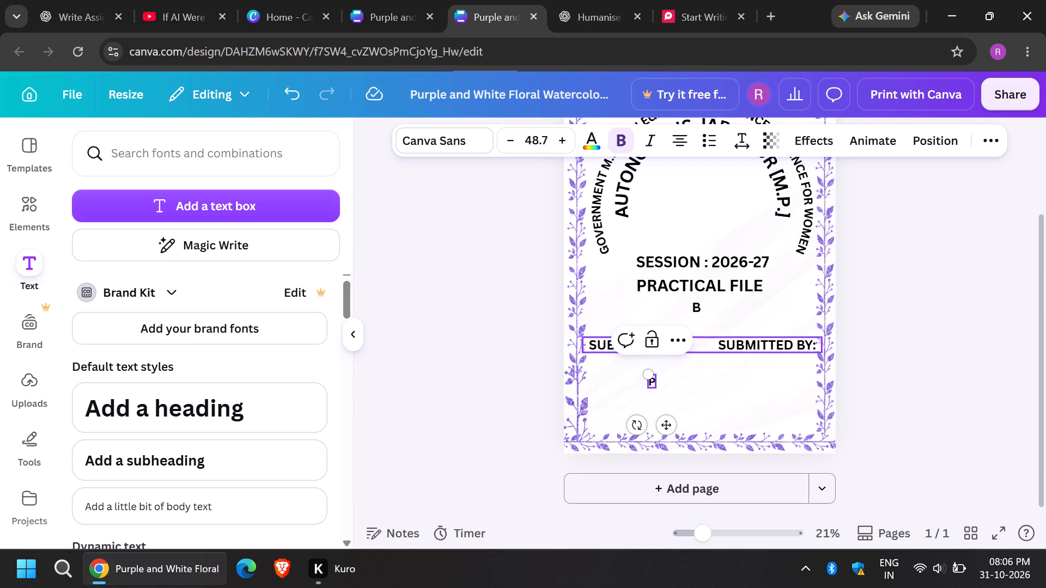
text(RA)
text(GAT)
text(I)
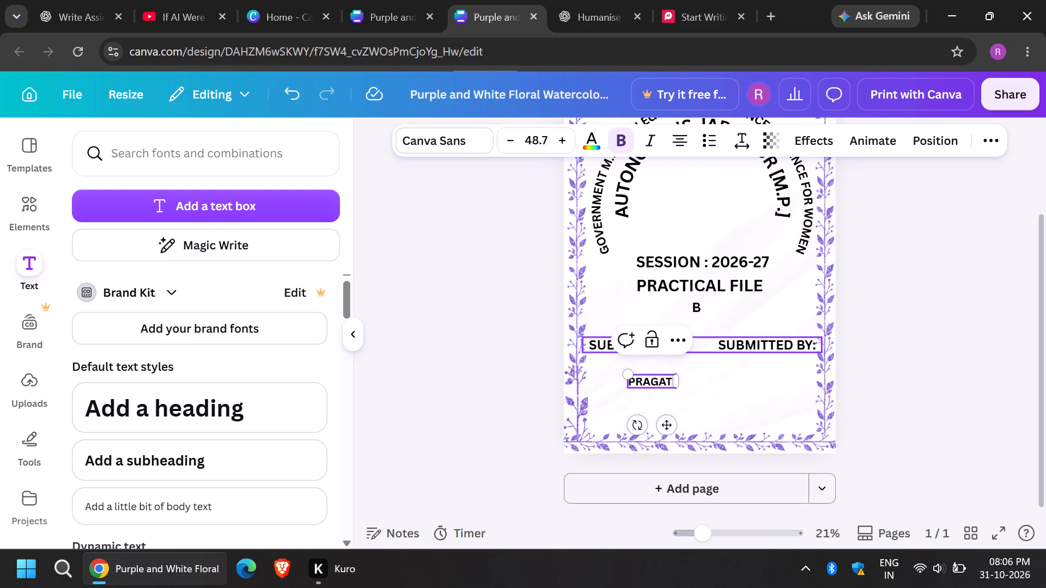
Enter the recipient's name at size 48.7 in the small text box below SUBMITTED TO:.
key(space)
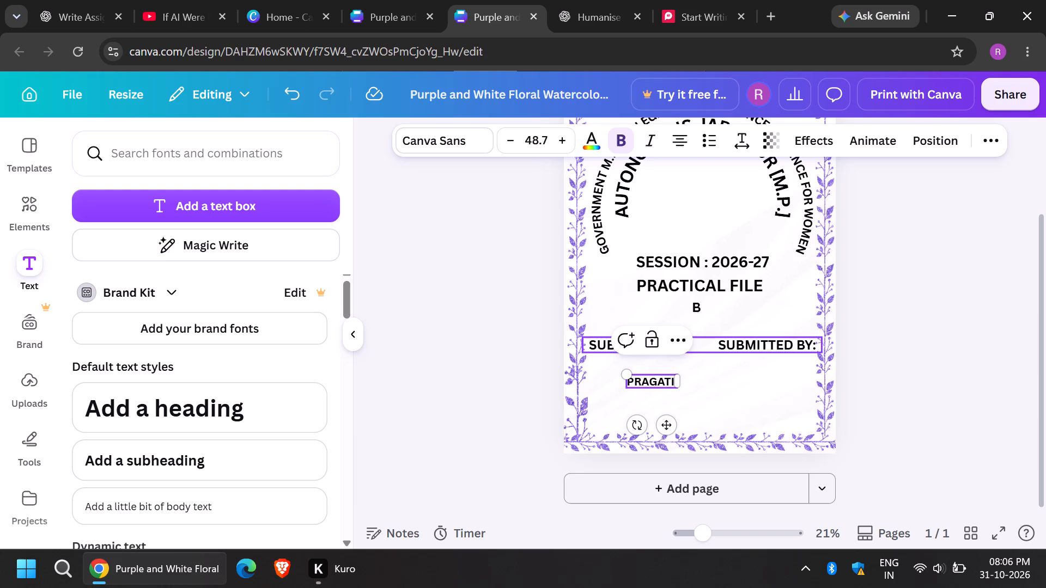
Add the surname to the recipient's name and place the name just below SUBMITTED TO:, near the border's inner edge.
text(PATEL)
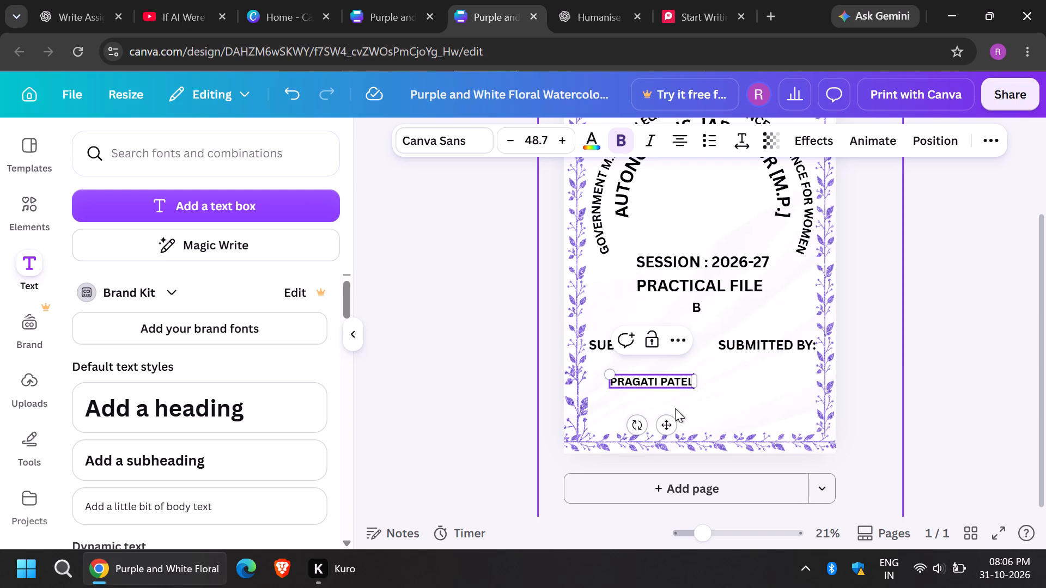
drag(665, 425, 647, 421)
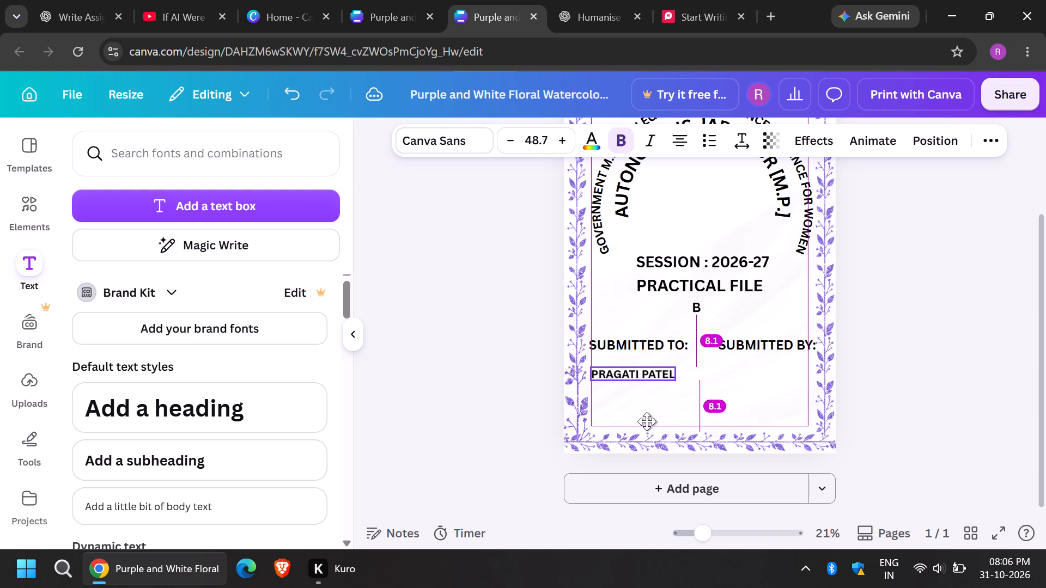
drag(647, 421, 647, 422)
click(723, 401)
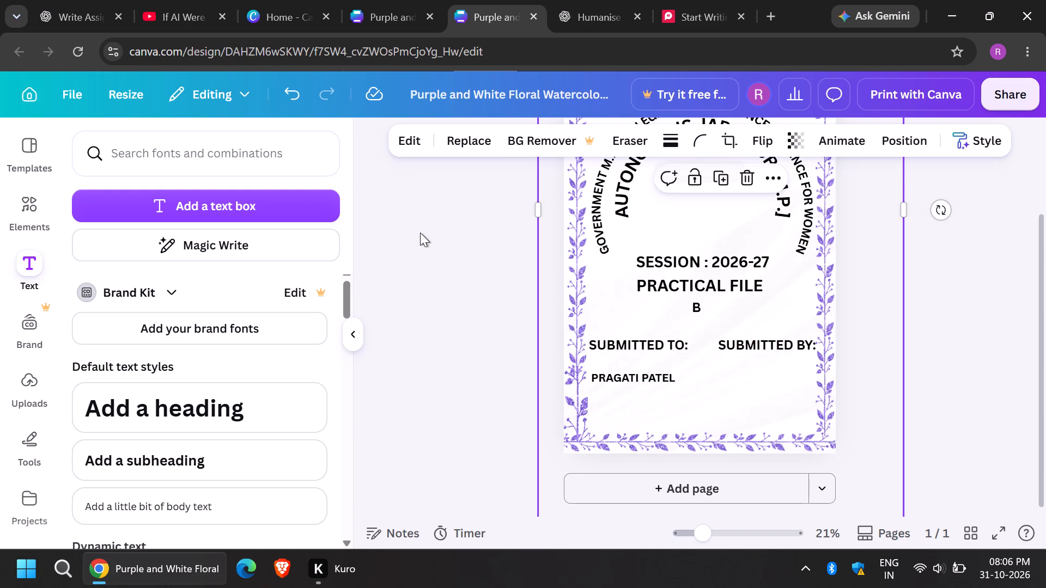
Add a new text box below SUBMITTED BY: and enlarge its text to size 36.6.
click(225, 201)
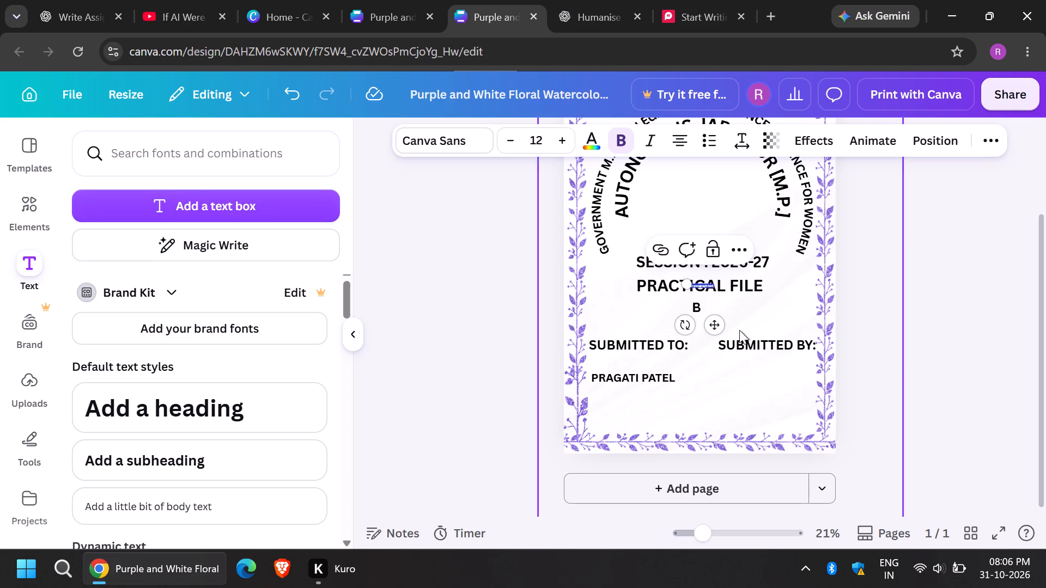
drag(710, 328, 782, 413)
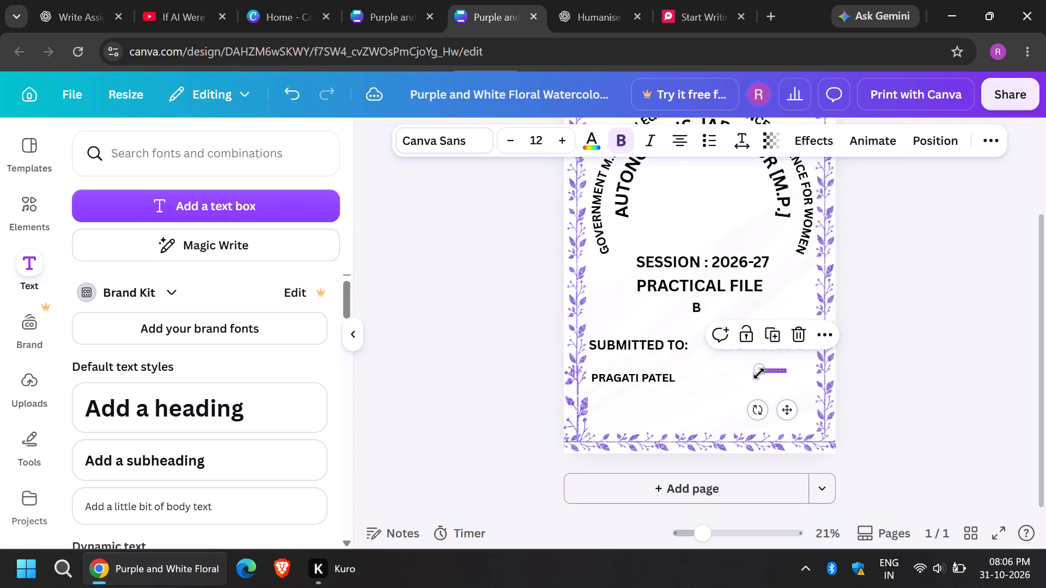
drag(758, 369, 713, 355)
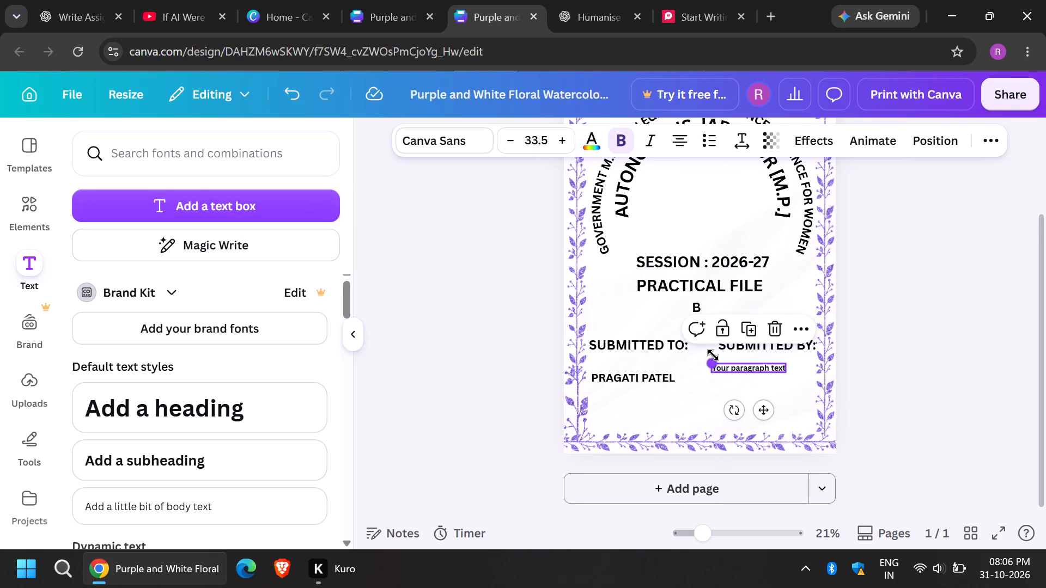
drag(762, 405, 774, 410)
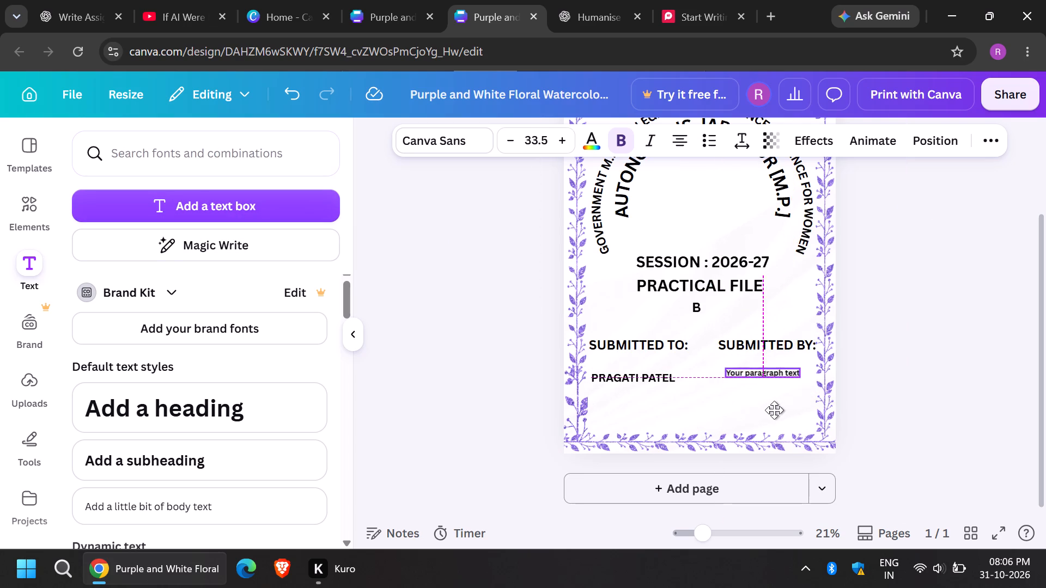
drag(774, 410, 777, 410)
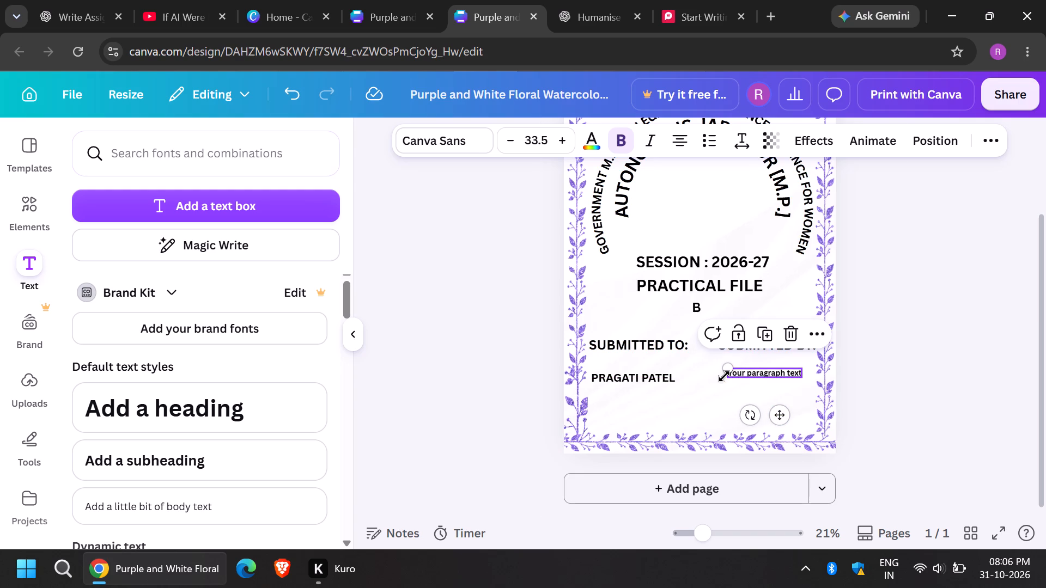
drag(725, 367, 719, 365)
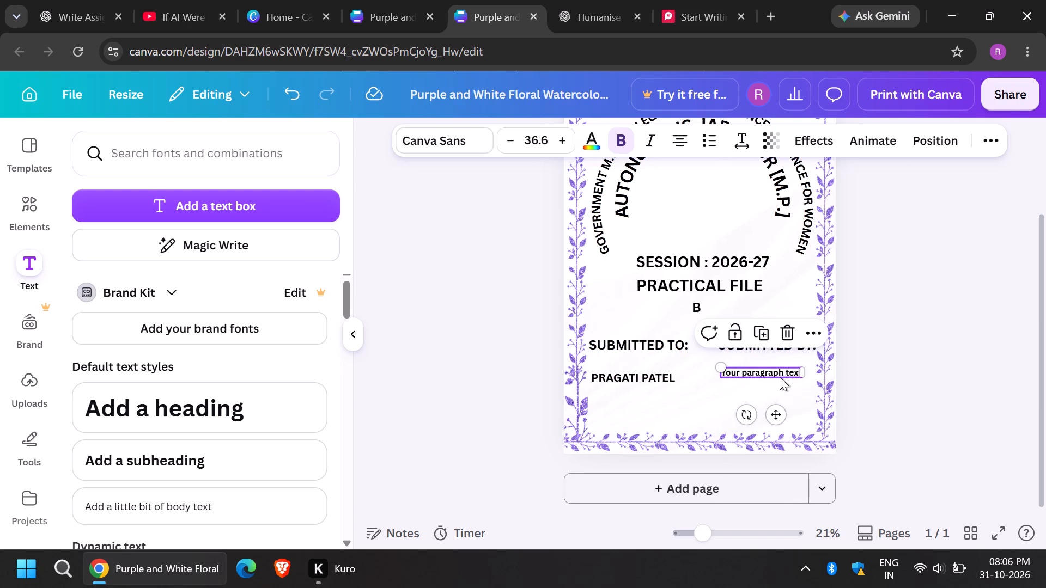
Replace the placeholder text below SUBMITTED BY: with the submitting student's full name in capitals.
click(786, 369)
key(BackSpace)
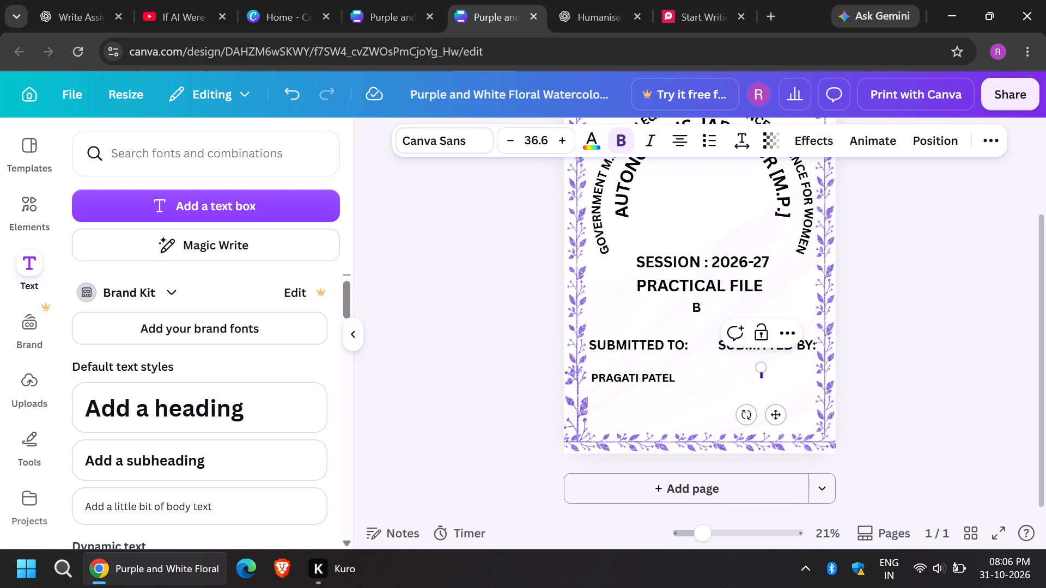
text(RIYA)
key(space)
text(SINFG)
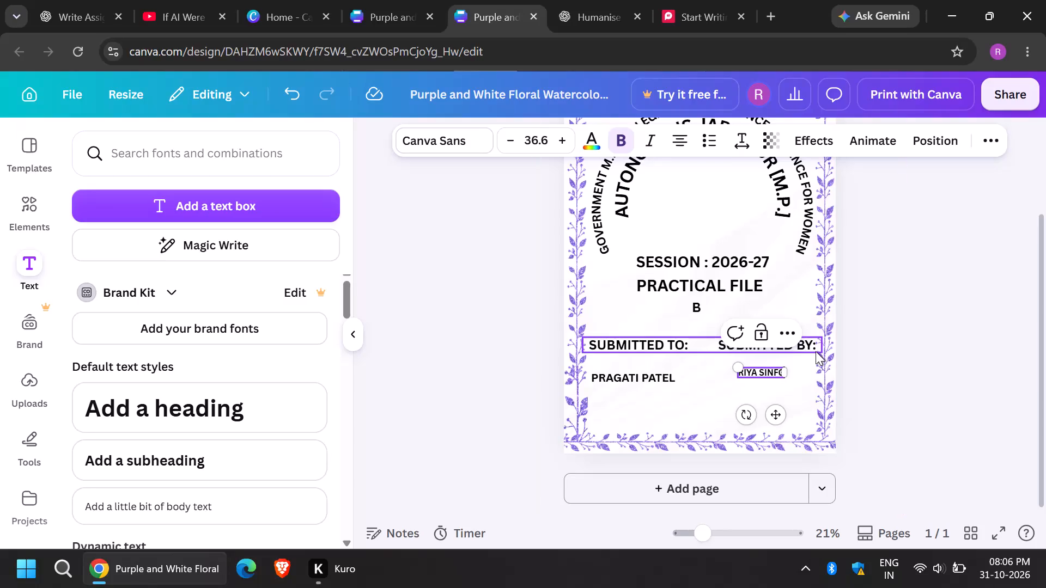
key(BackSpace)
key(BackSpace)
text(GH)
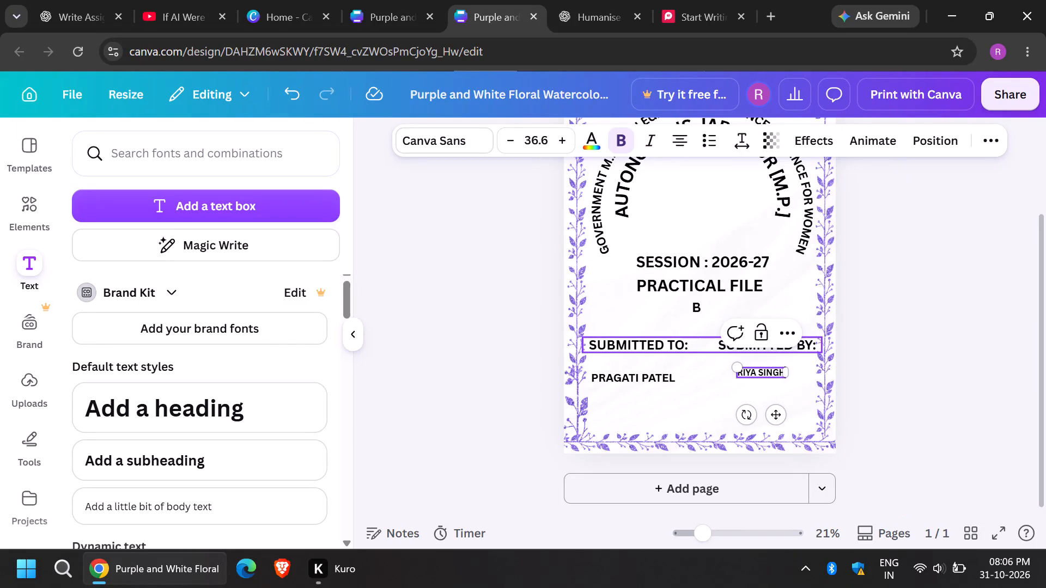
Enlarge the student's name to size 60.4 and centre it beneath SUBMITTED BY:.
drag(737, 368, 720, 367)
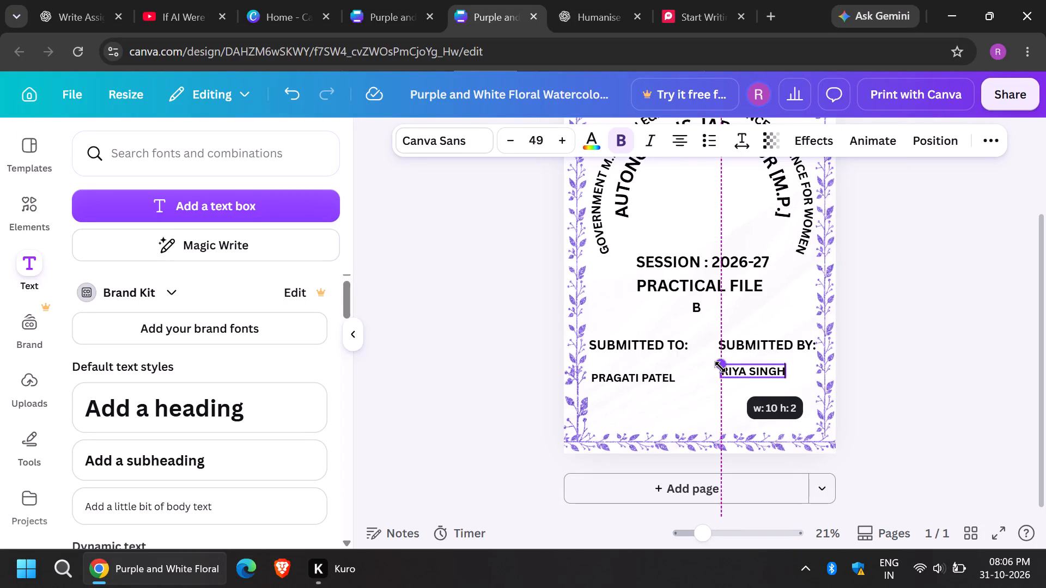
drag(720, 367, 707, 365)
drag(765, 411, 784, 409)
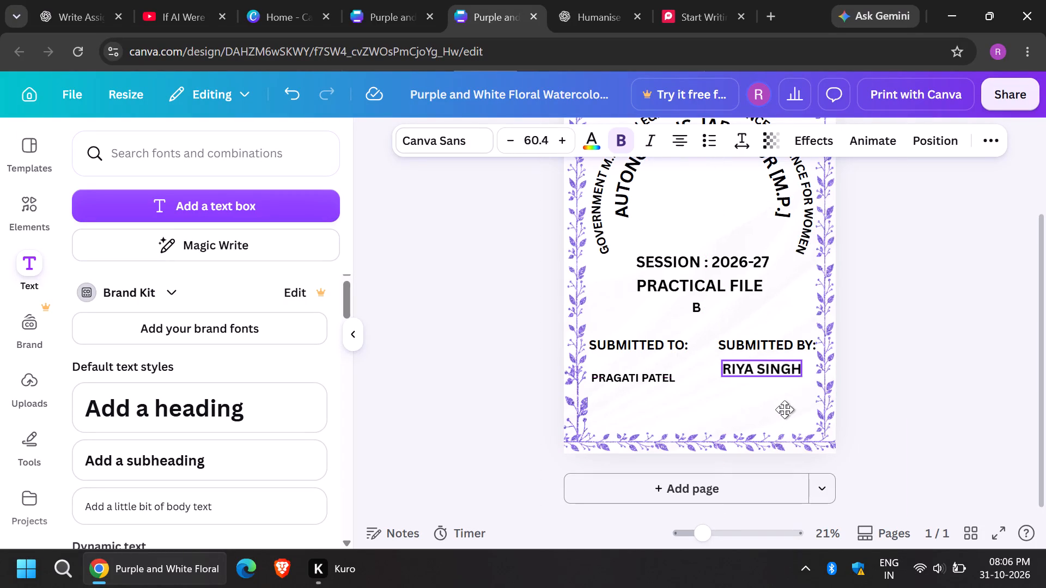
drag(784, 409, 791, 416)
Resize the recipient's name to 49.9 and position it under SUBMITTED TO:, level with the student's name, leaving it deselected.
click(647, 373)
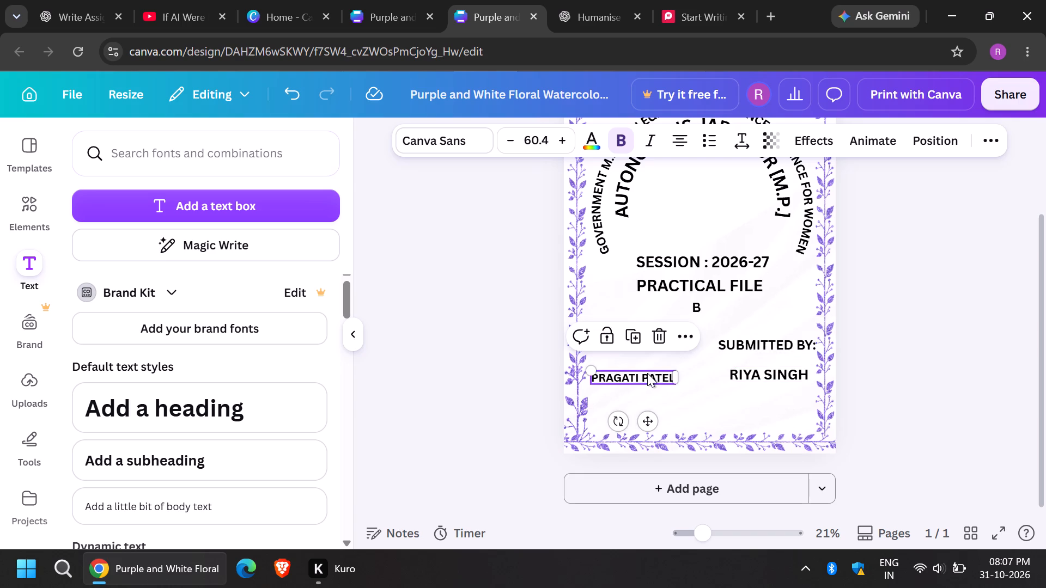
drag(652, 367, 668, 371)
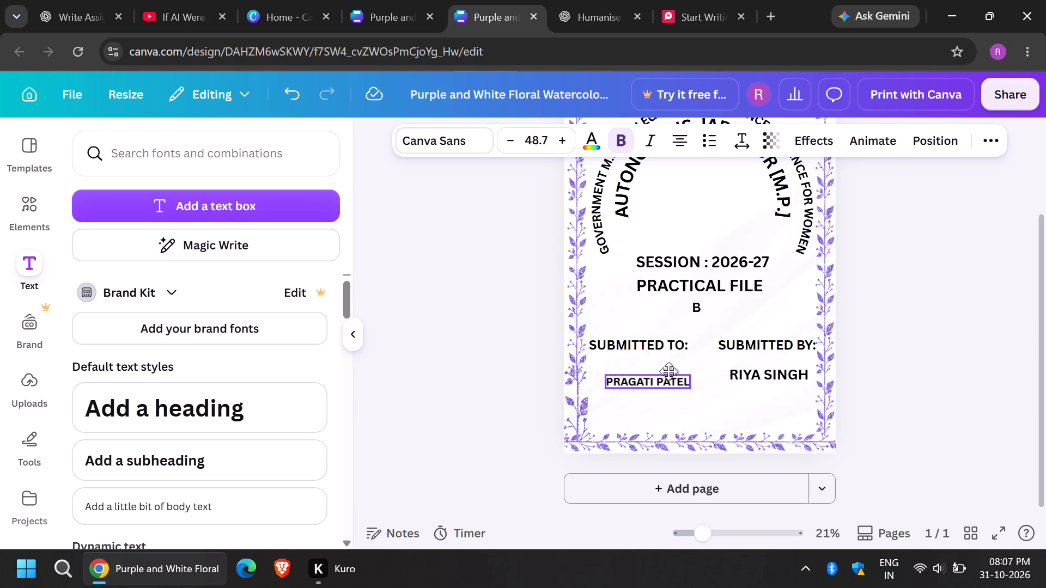
drag(668, 371, 665, 371)
drag(603, 372, 594, 369)
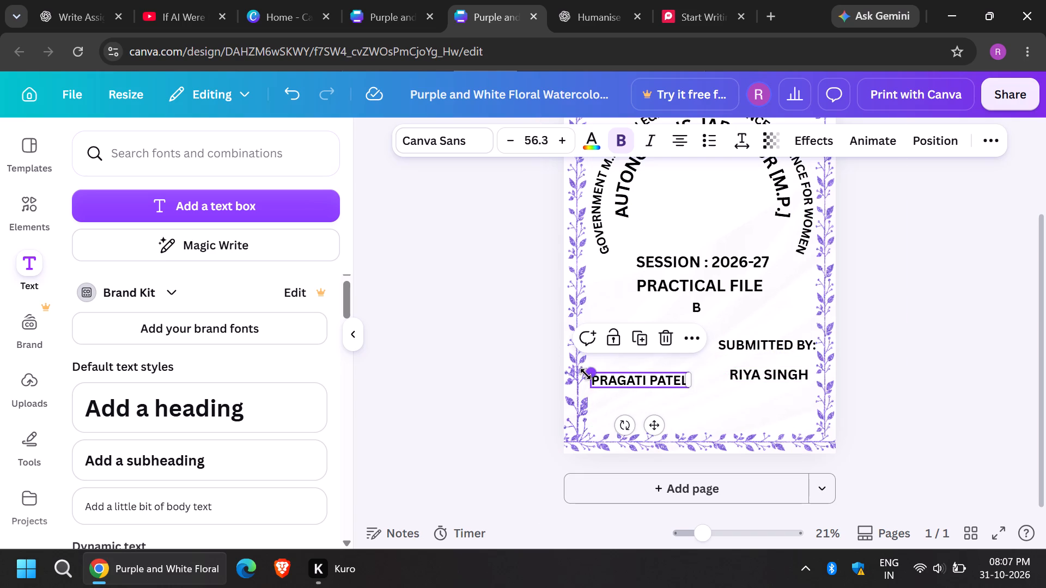
drag(591, 375, 600, 374)
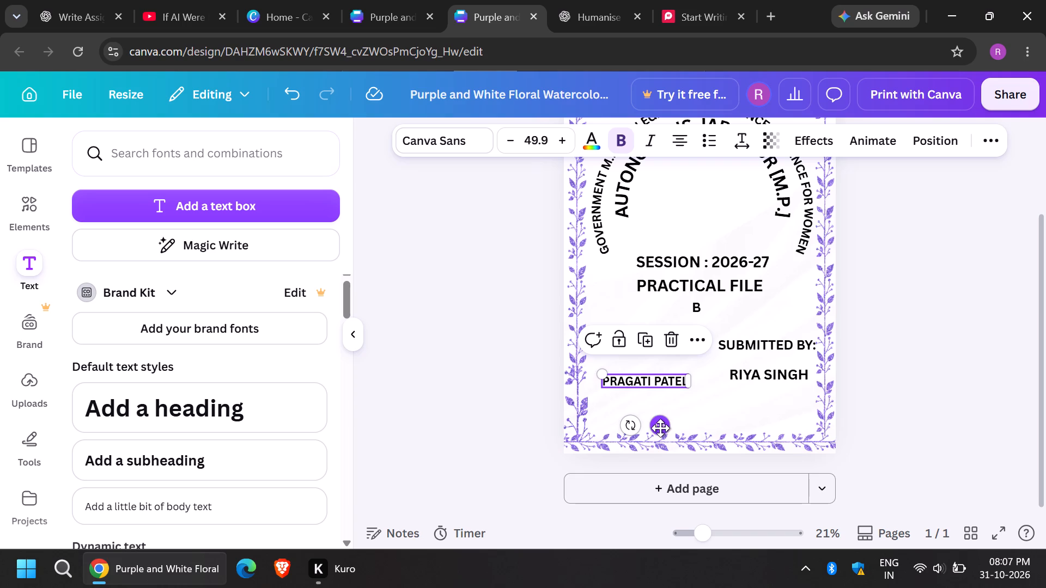
drag(660, 428, 646, 422)
click(869, 363)
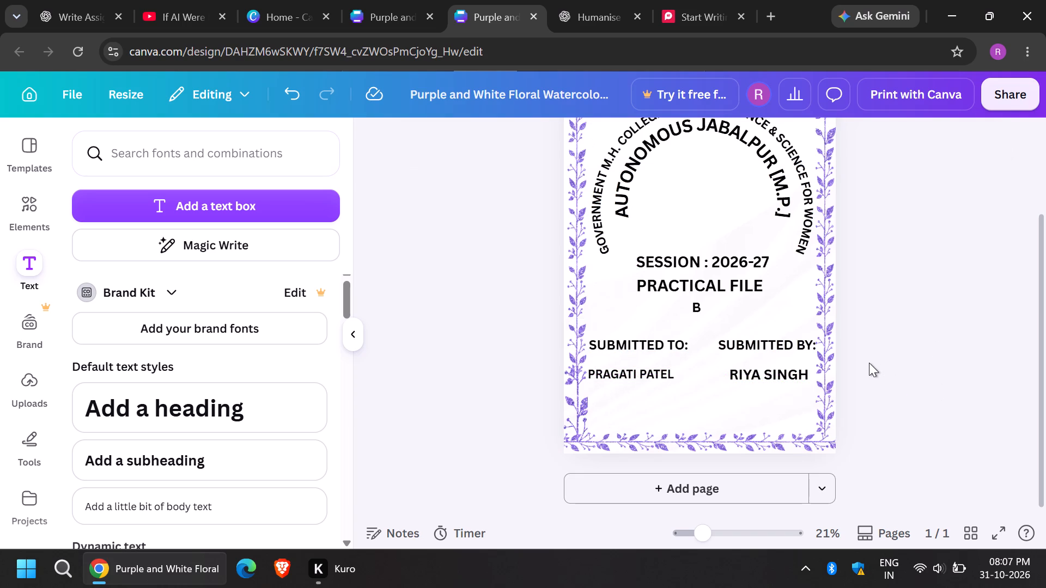